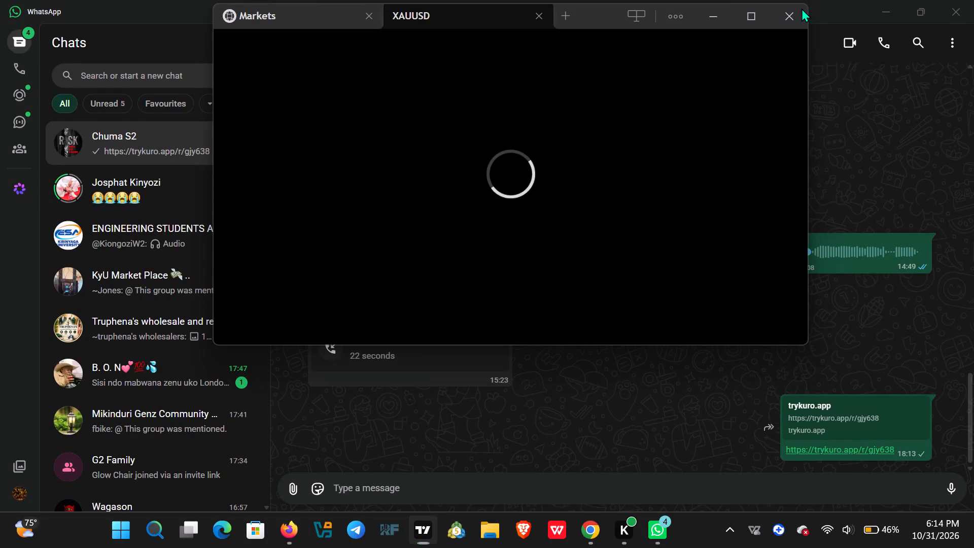
Maximize the TradingView window showing the XAUUSD chart.
left_click(743, 20)
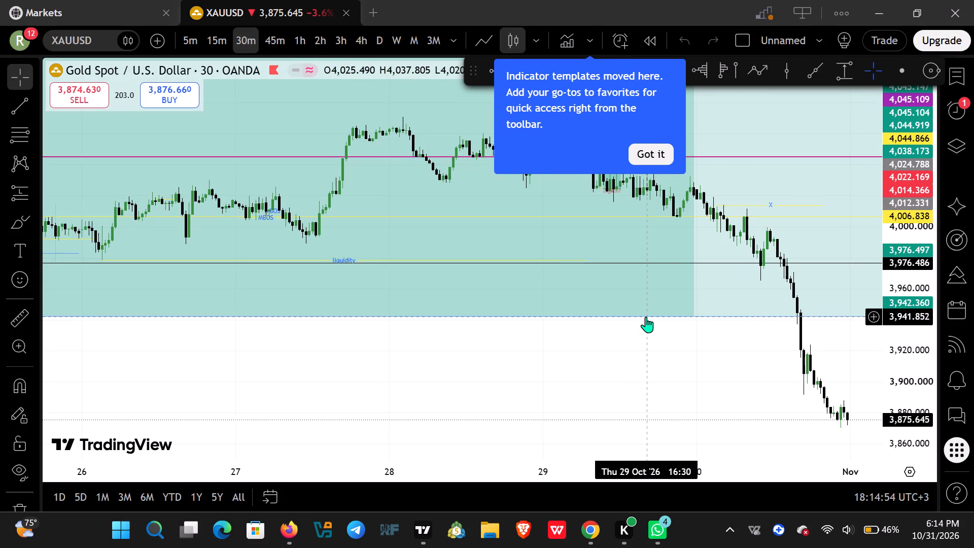
Search the chart symbols for BTCUSD and look through the matching instruments.
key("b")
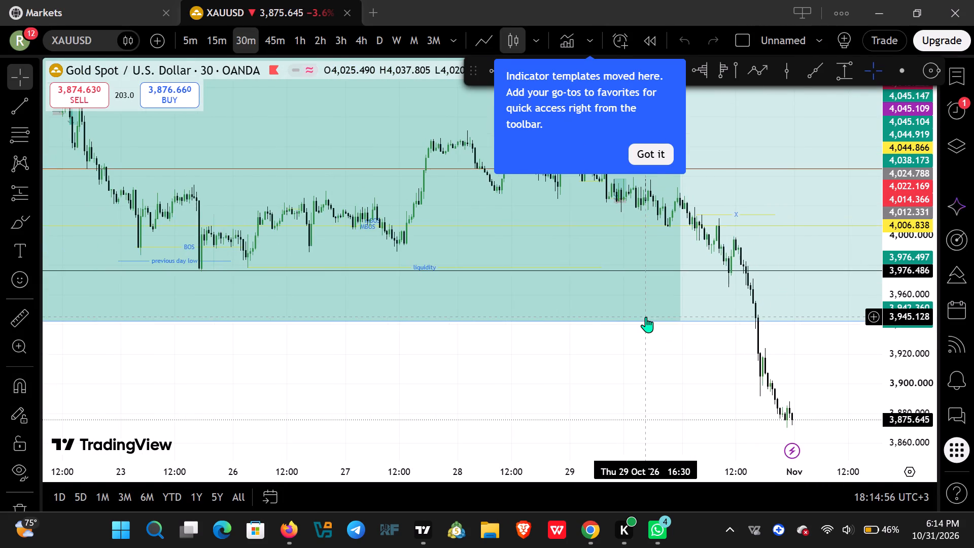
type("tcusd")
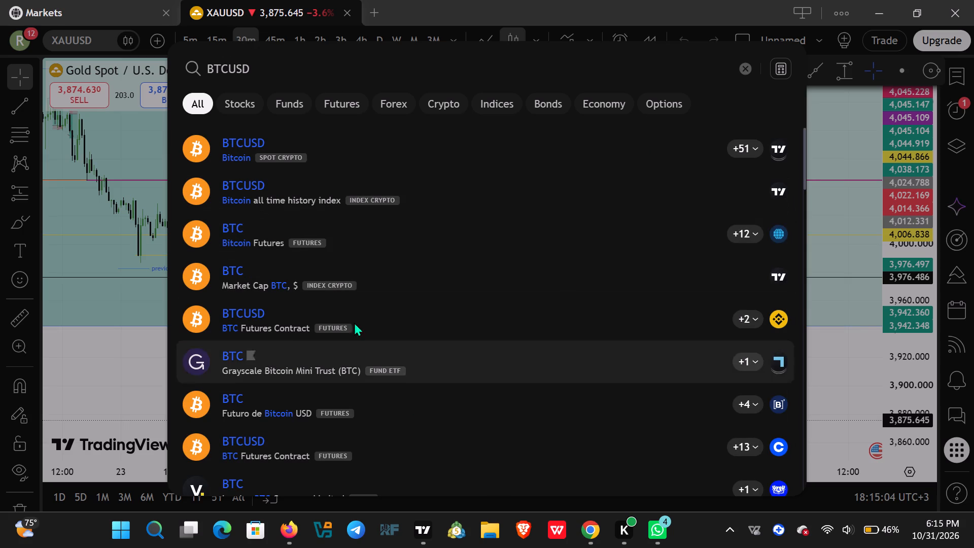
scroll(432, 389, "down", 3)
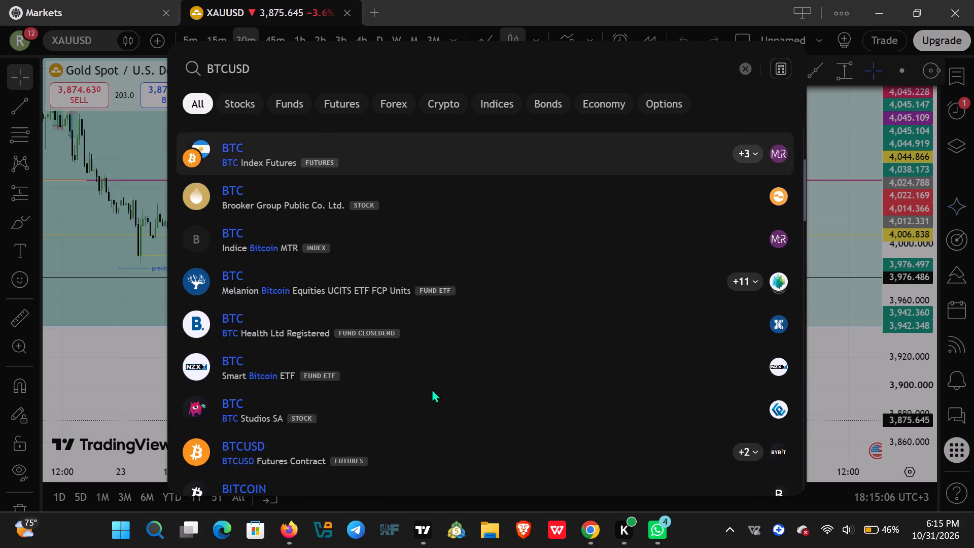
scroll(432, 389, "up", 7)
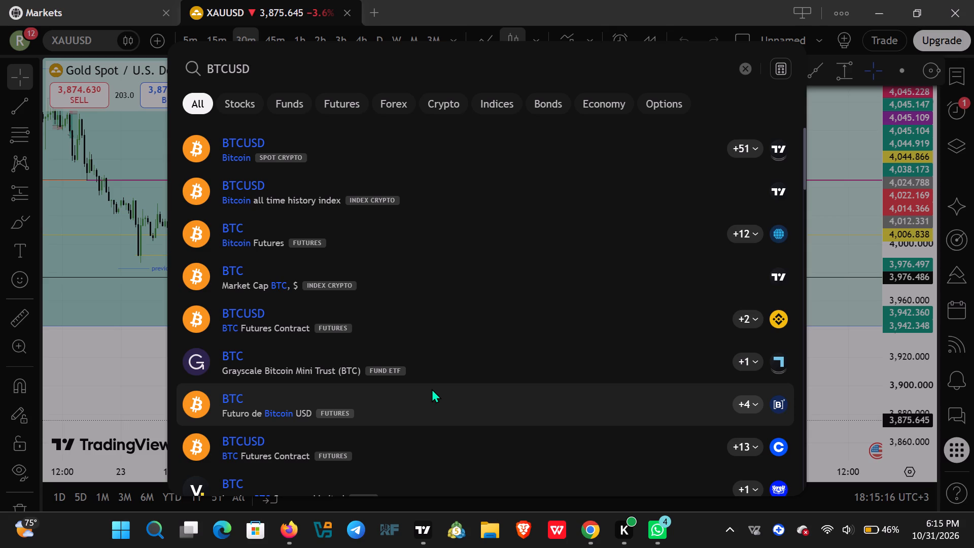
Search for the symbol BTCUSD and load the Bitcoin spot crypto chart.
left_click(97, 376)
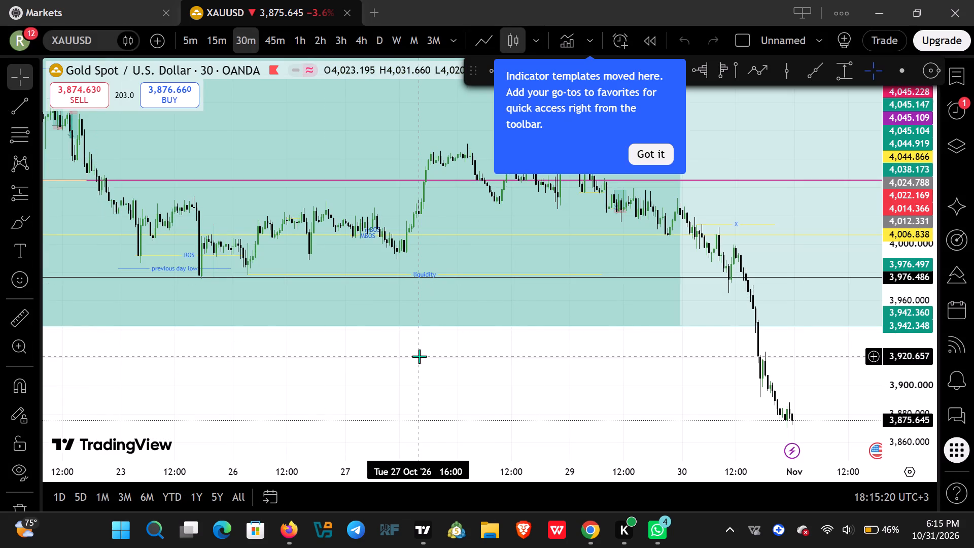
type("btc")
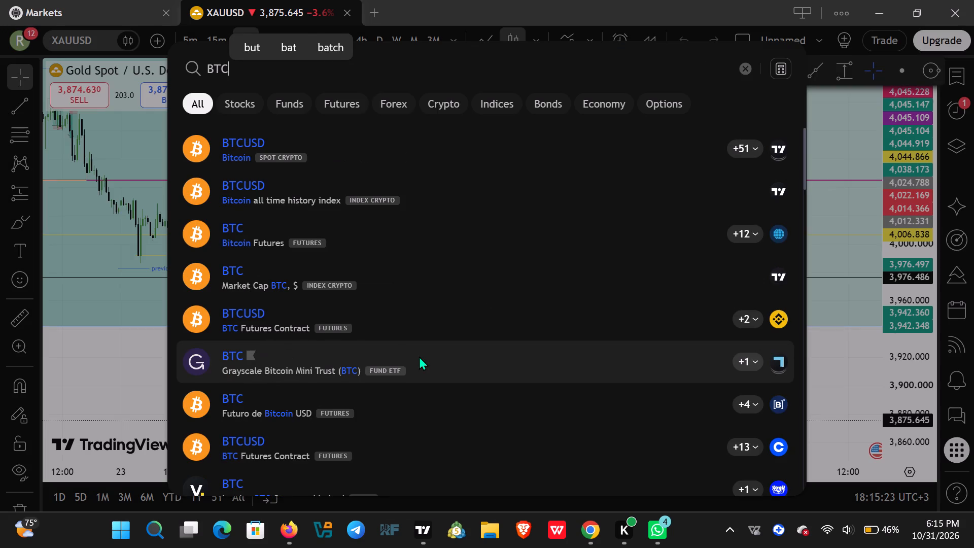
type("usd")
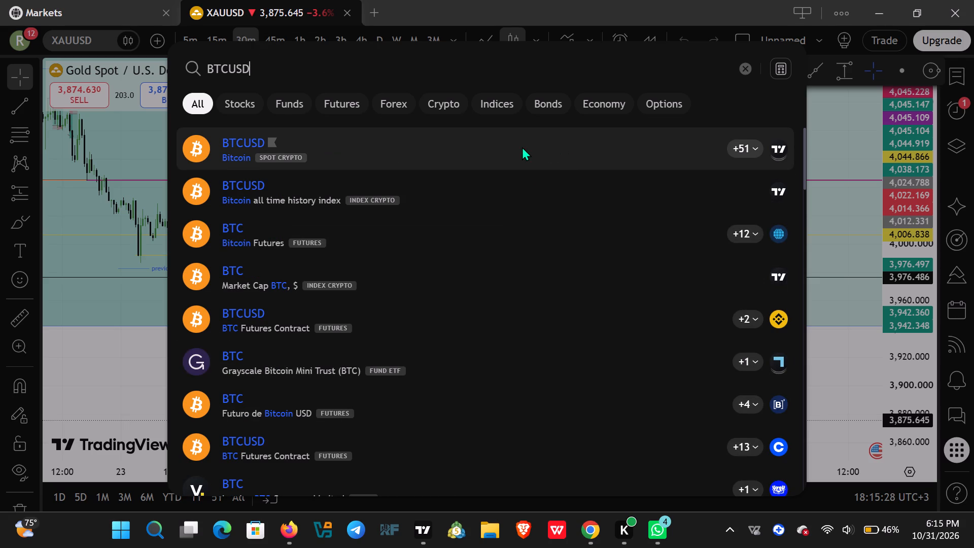
left_click(527, 149)
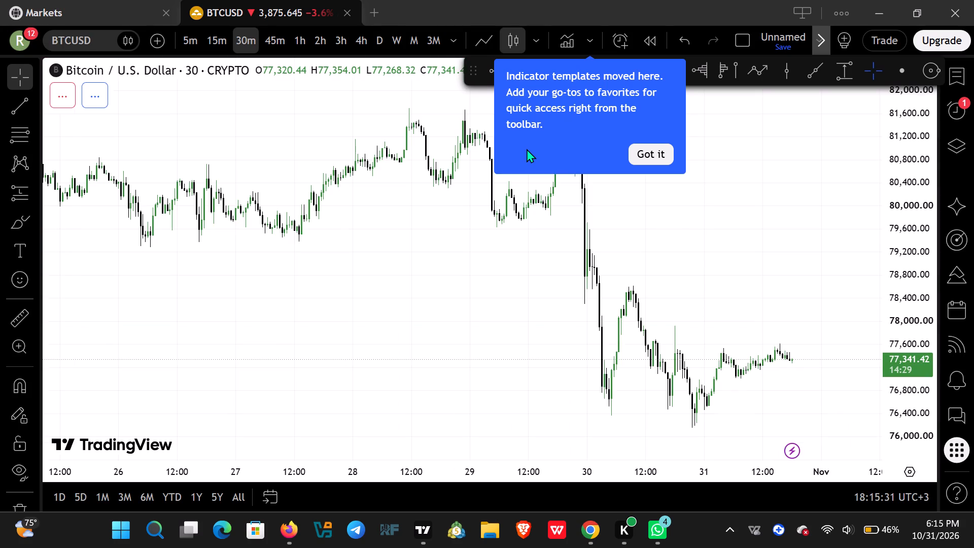
Dismiss the indicator templates tip and switch the BTCUSD chart to the daily timeframe.
left_click_drag(716, 284, 372, 323)
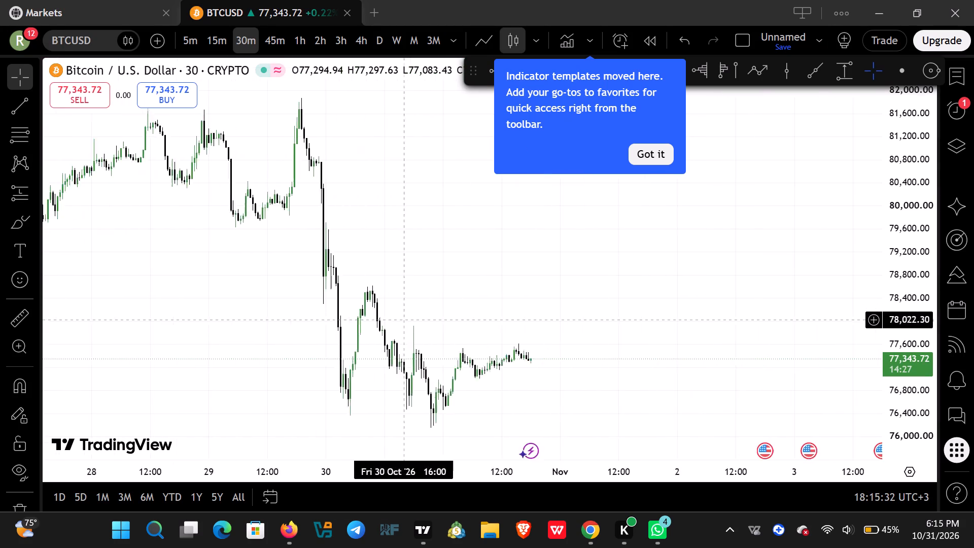
left_click_drag(372, 323, 352, 326)
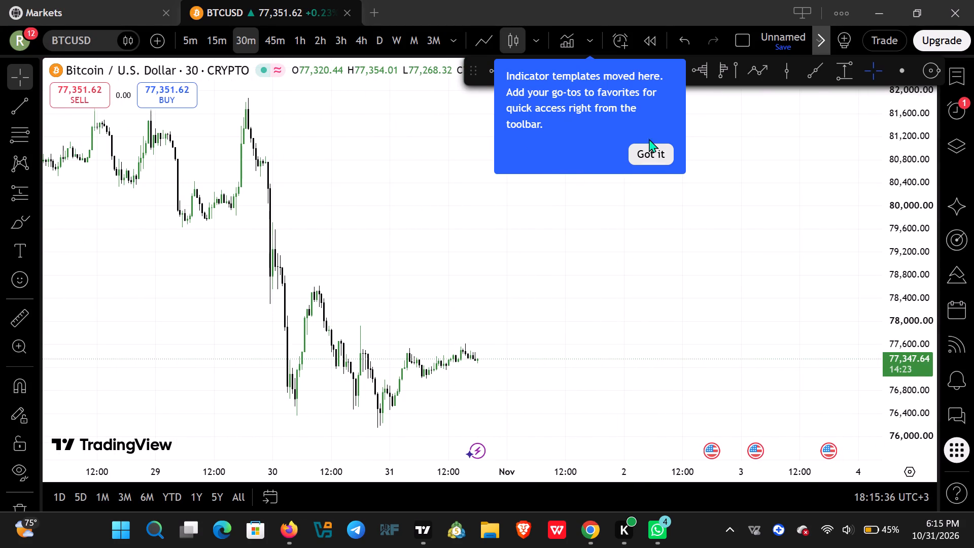
left_click(659, 156)
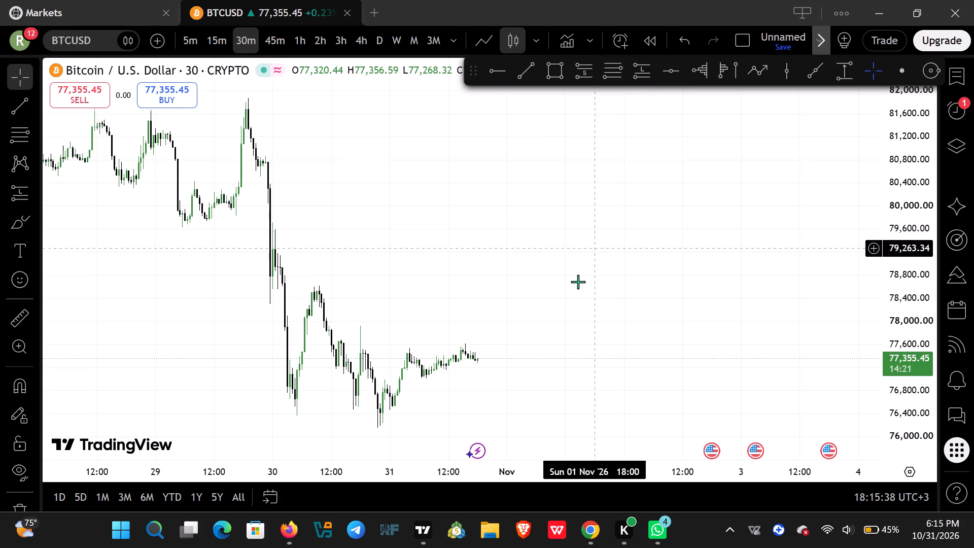
right_click(579, 317)
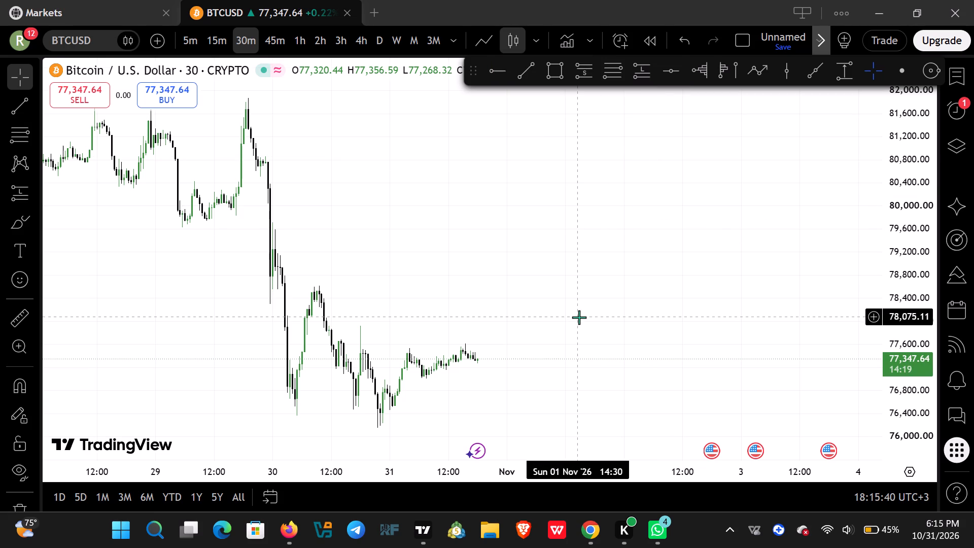
left_click(643, 140)
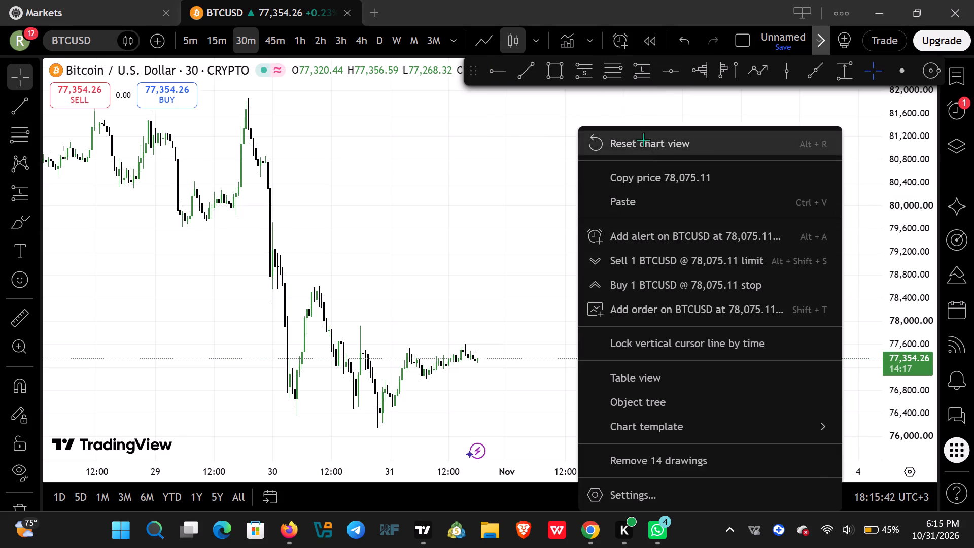
scroll(744, 260, "left", 2)
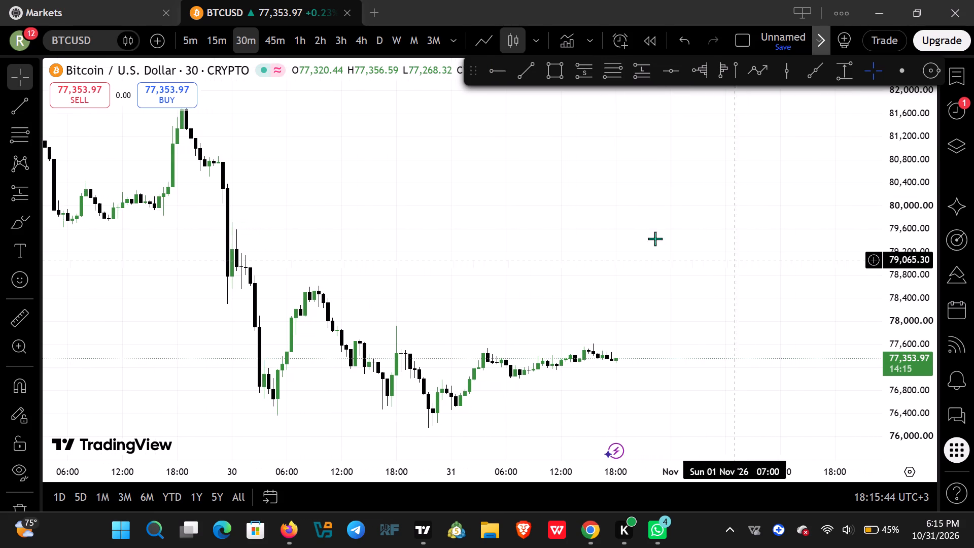
left_click(379, 43)
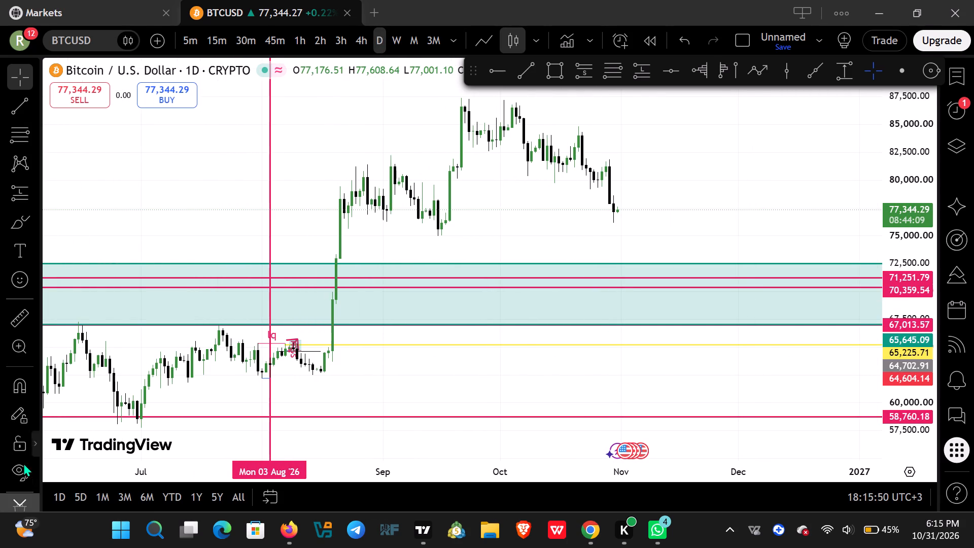
Remove all existing drawings from the BTCUSD chart, including the locked ones.
scroll(27, 481, "down", 1)
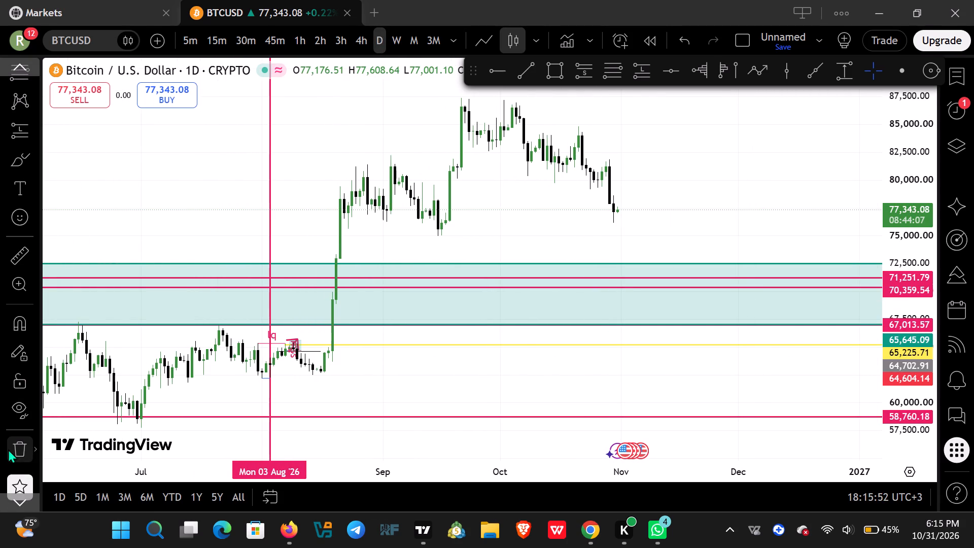
left_click(21, 447)
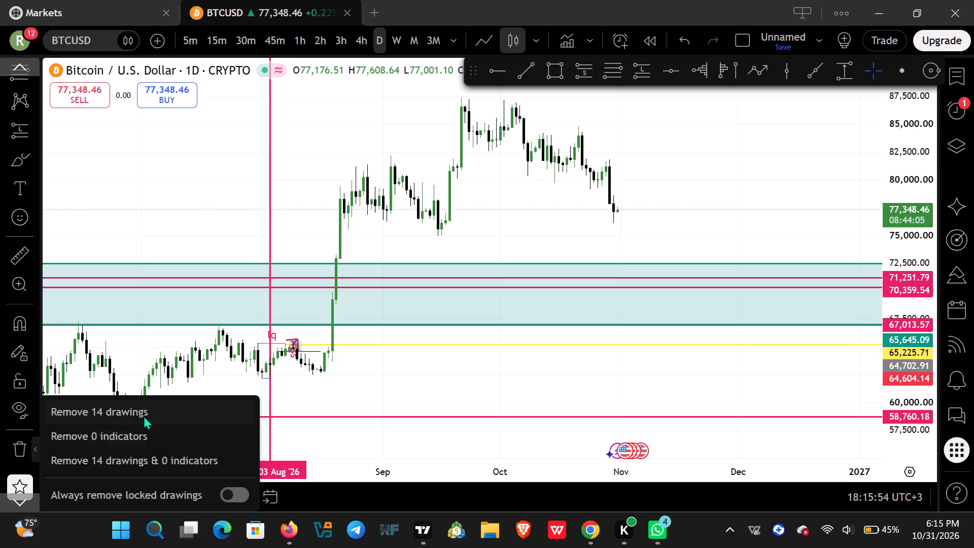
left_click(148, 409)
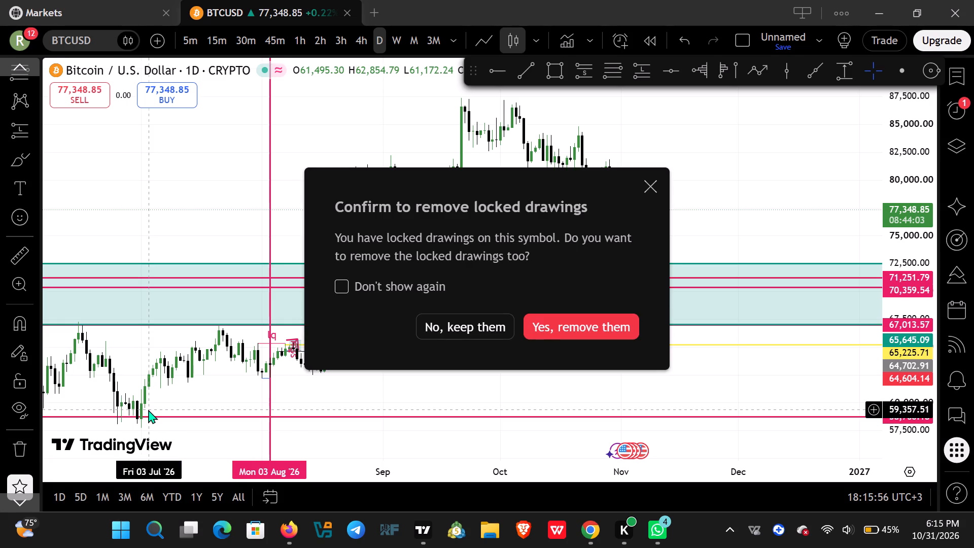
left_click(589, 325)
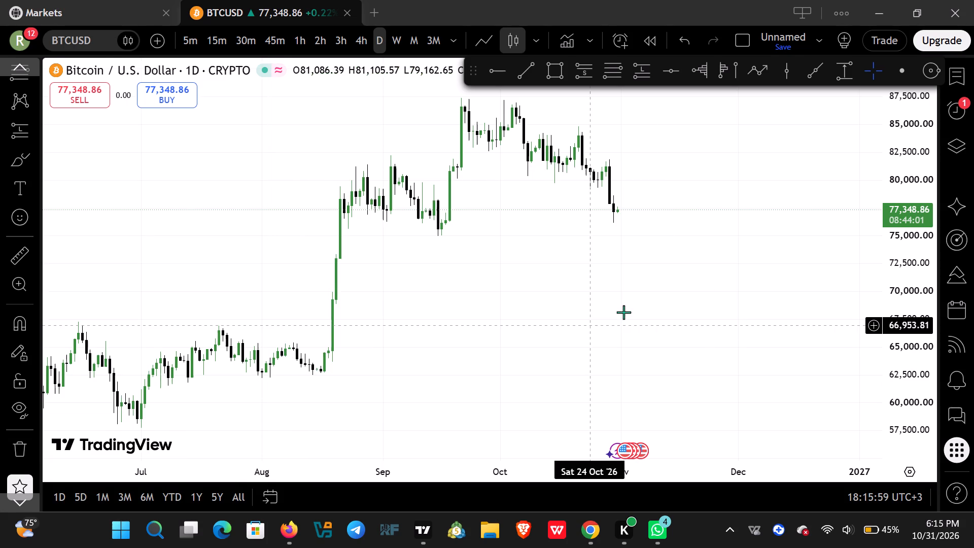
Close the referral ad and examine the daily price swings from summer through the latest October candles.
left_click_drag(662, 287, 527, 363)
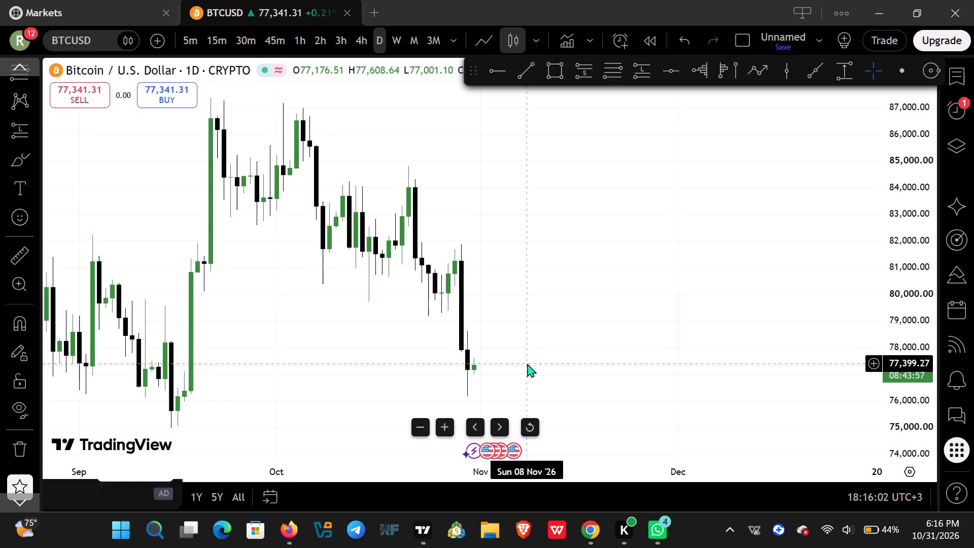
left_click_drag(361, 338, 566, 258)
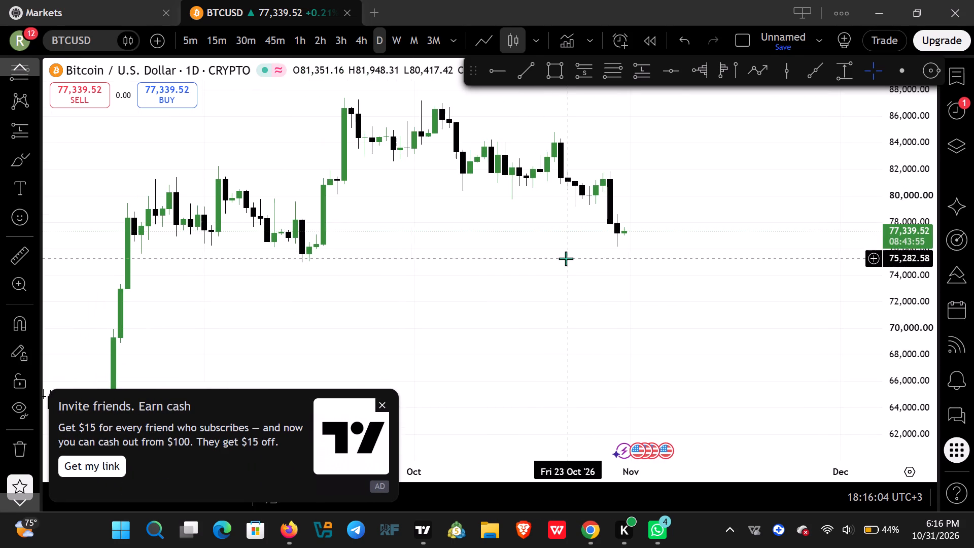
left_click(382, 405)
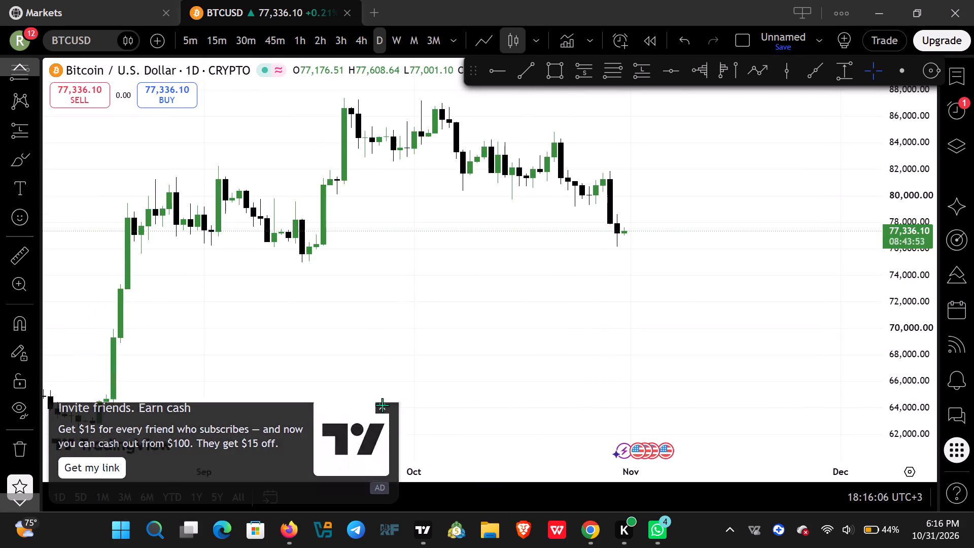
left_click_drag(412, 317, 351, 422)
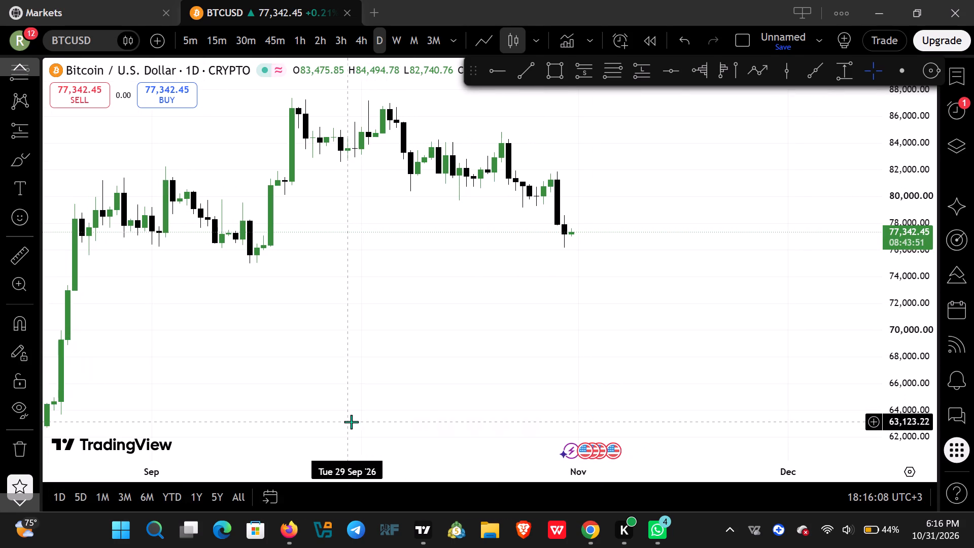
left_click_drag(311, 473, 547, 444)
left_click_drag(642, 250, 585, 368)
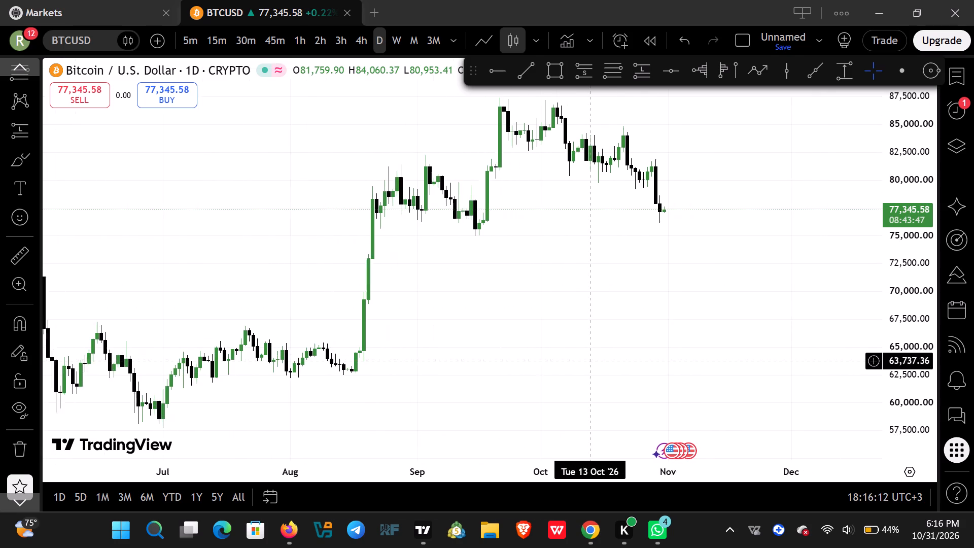
left_click_drag(585, 368, 583, 377)
left_click_drag(927, 141, 907, 247)
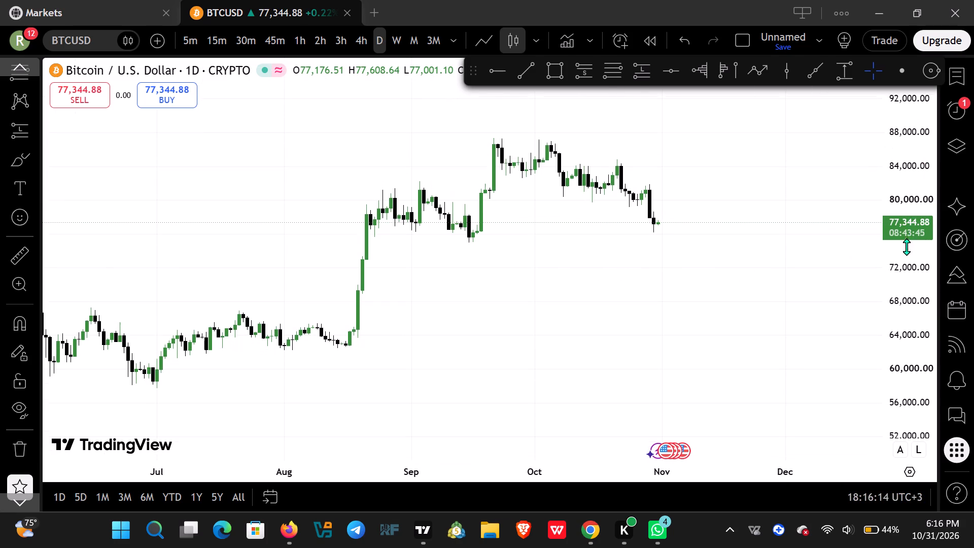
left_click_drag(907, 247, 903, 262)
left_click_drag(641, 282, 624, 371)
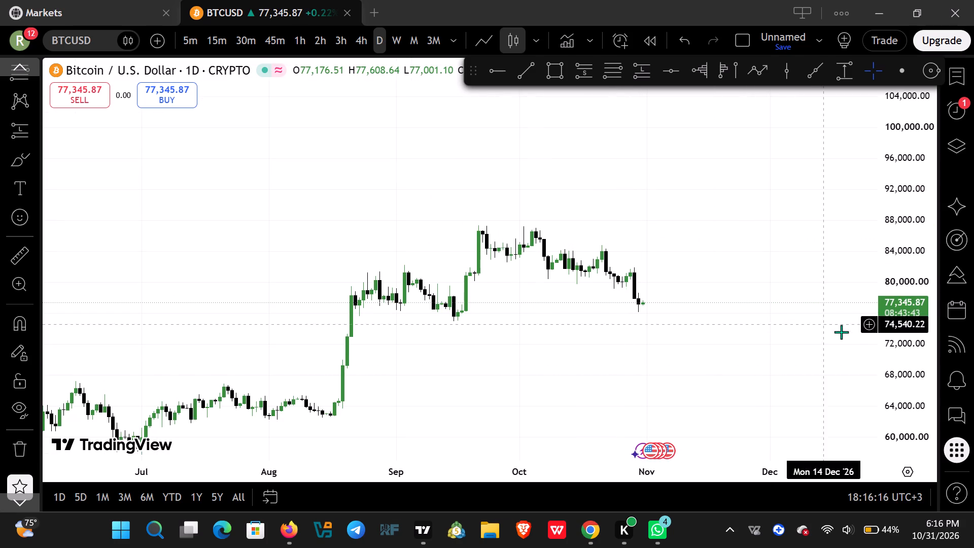
left_click_drag(908, 364, 878, 93)
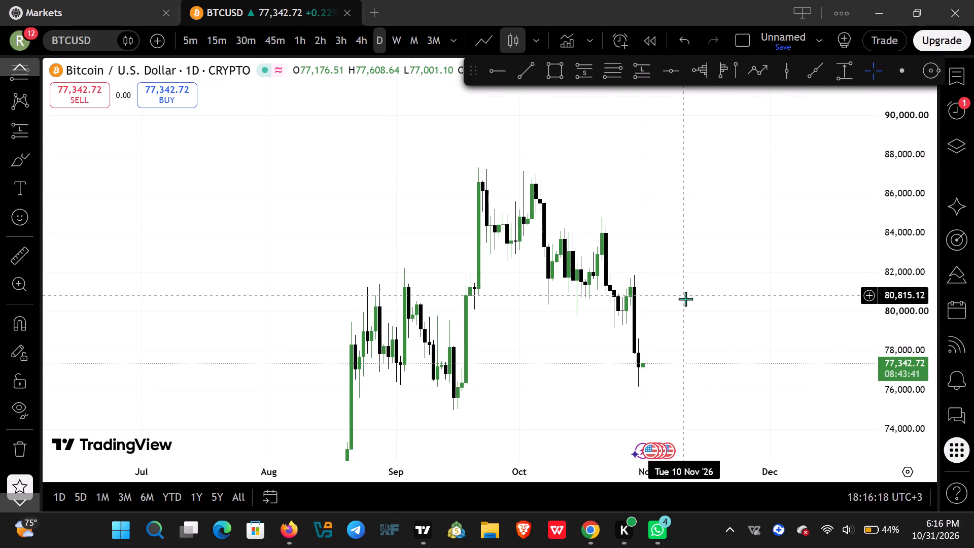
left_click_drag(685, 299, 632, 194)
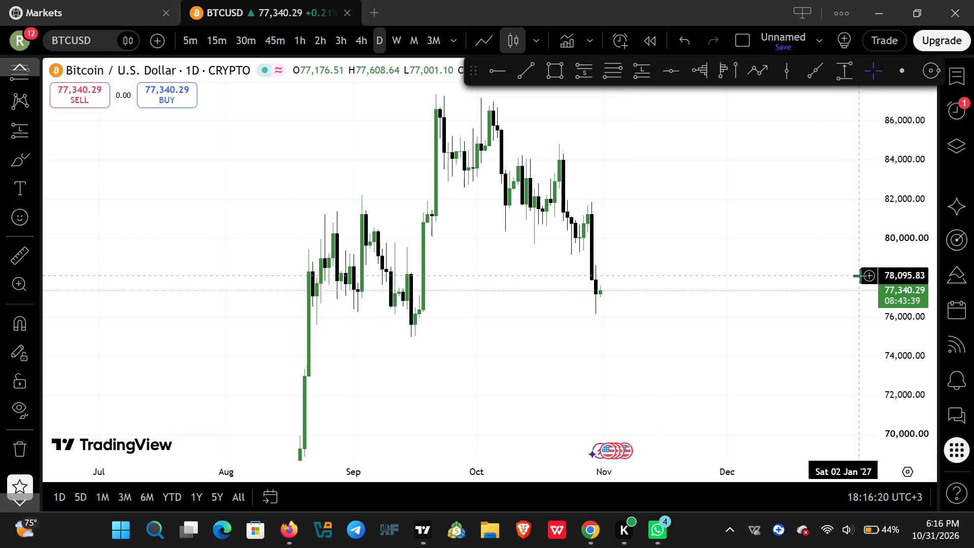
left_click_drag(917, 315, 888, 168)
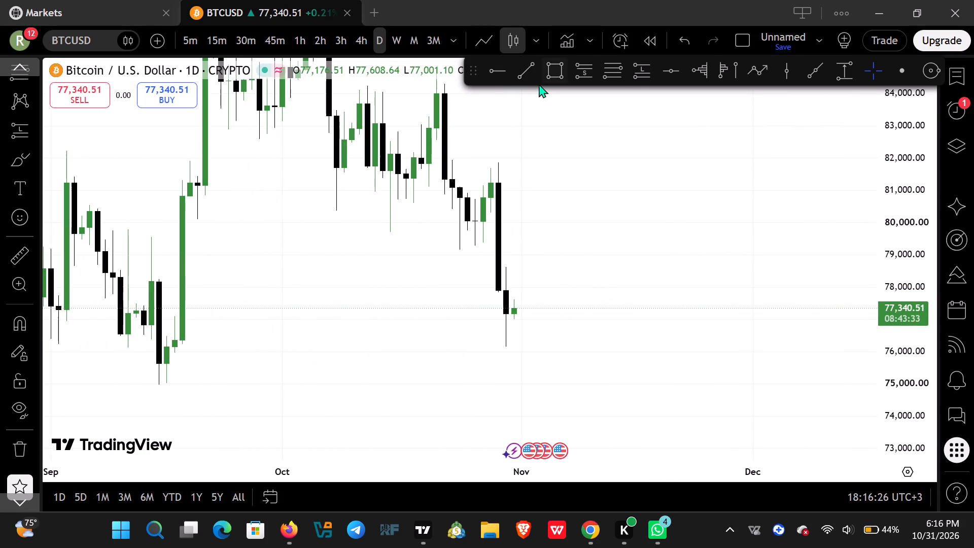
Place a horizontal ray from 14 Sep at the mid-September candle-body low, about 75,611, and colour it black.
left_click(499, 76)
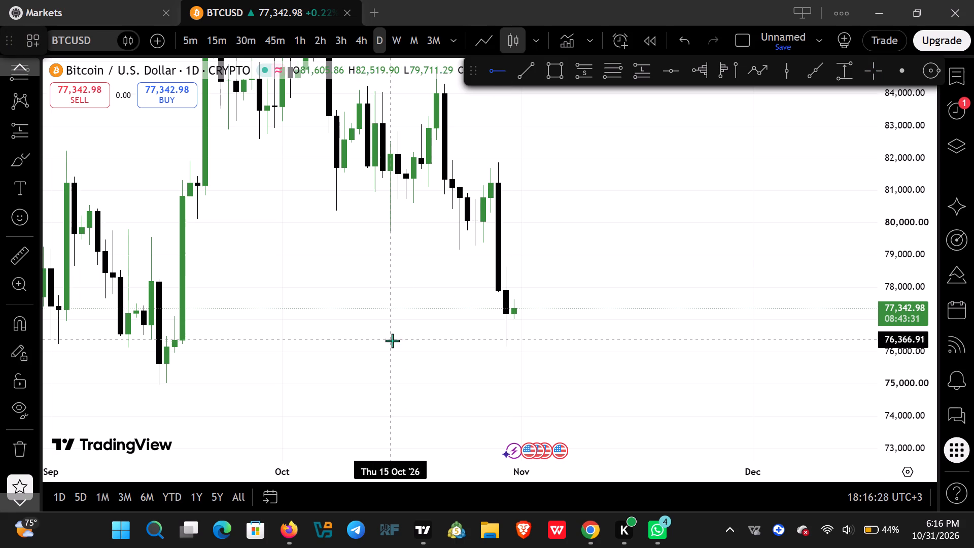
left_click(149, 364)
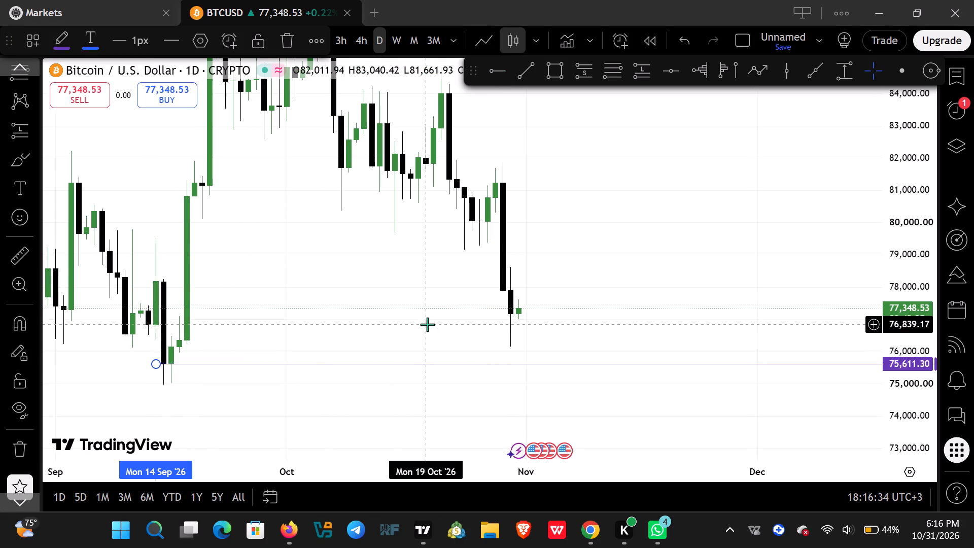
left_click(59, 42)
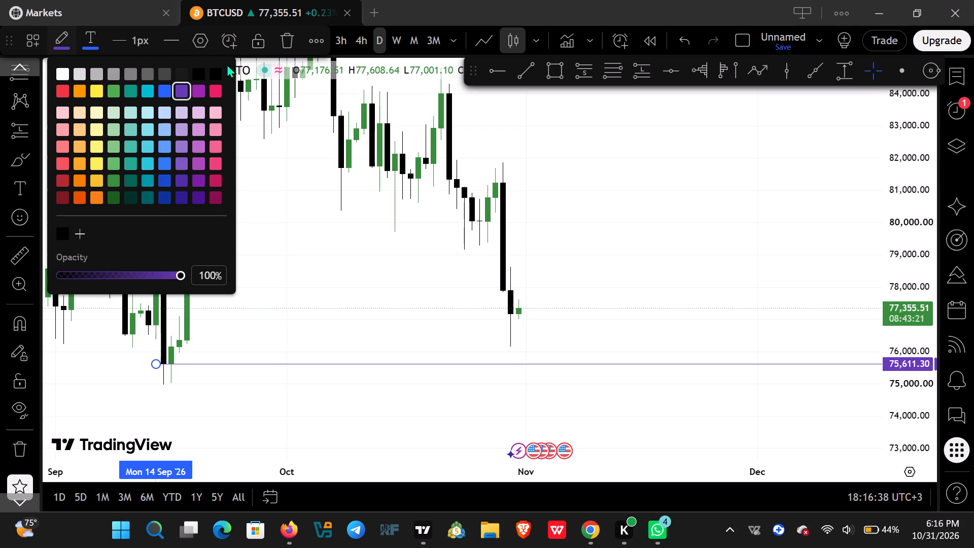
left_click(215, 71)
left_click(315, 297)
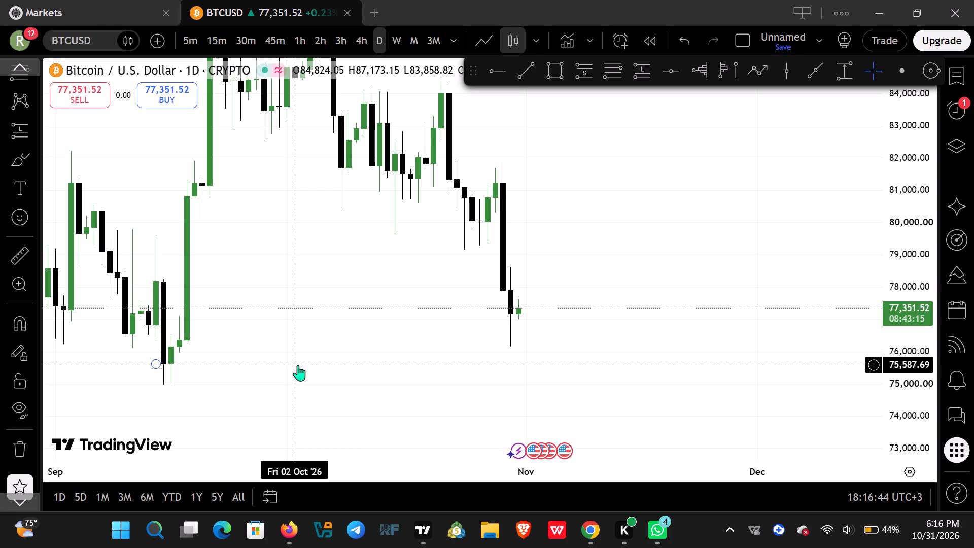
Duplicate the black horizontal ray and align the copy with the late-October wick low at about 76,154.
left_click_drag(298, 363, 310, 344, "ctrl")
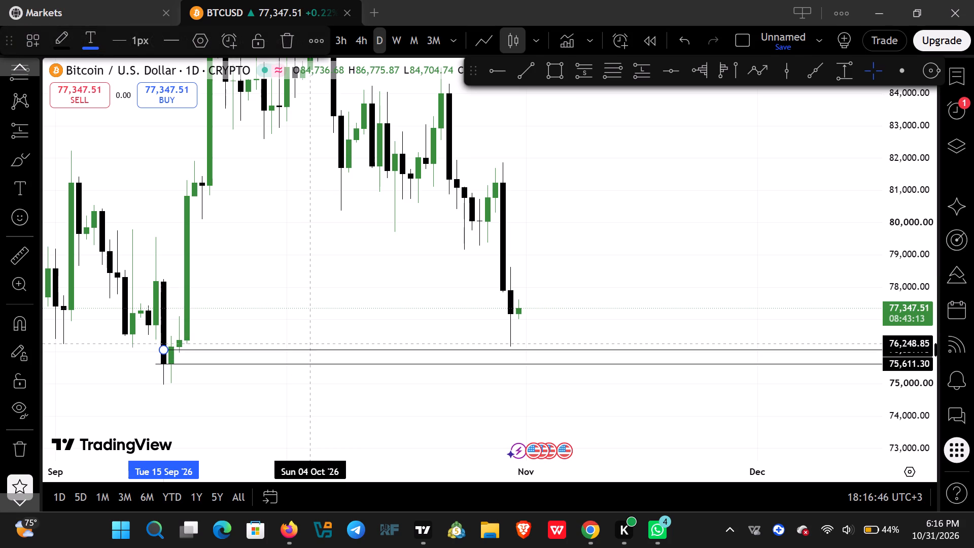
left_click_drag(310, 344, 310, 340, "ctrl")
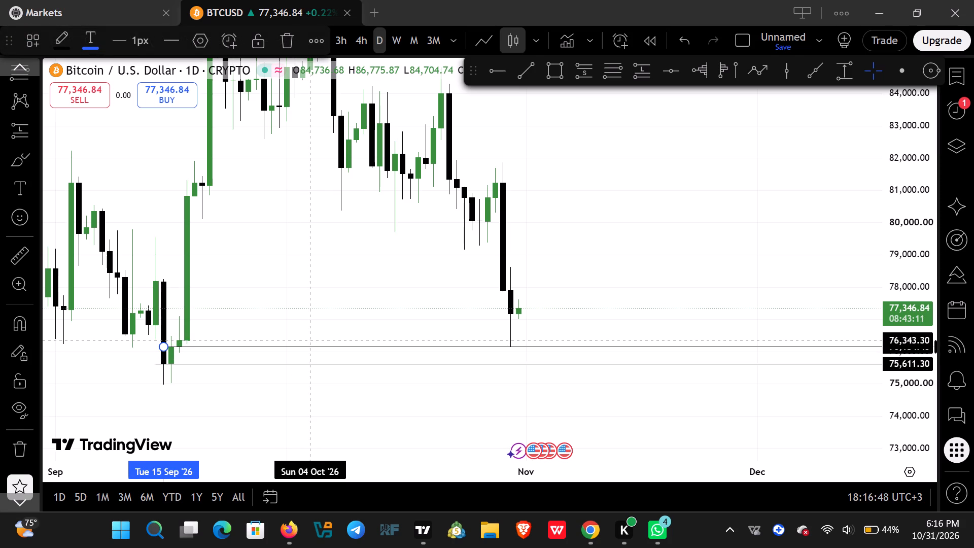
left_click_drag(310, 340, 309, 342, "ctrl")
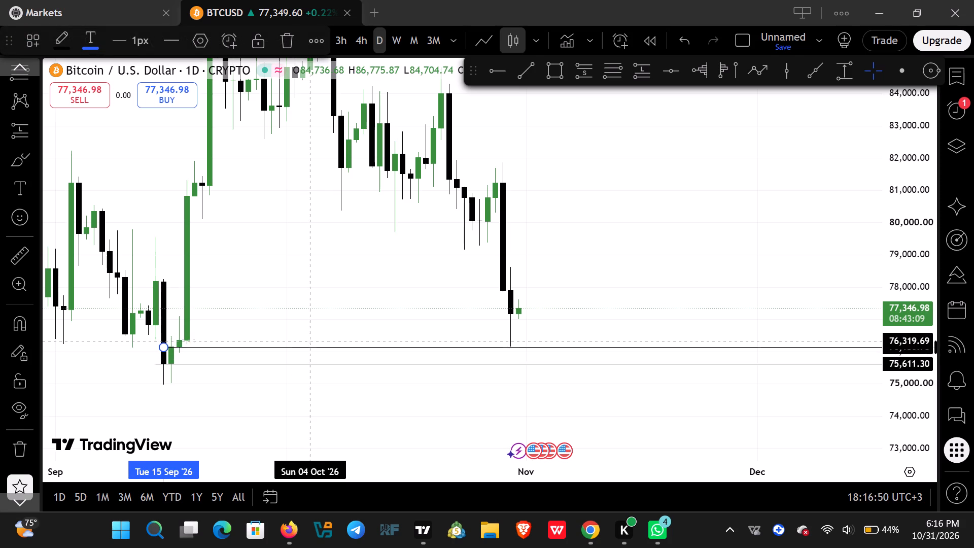
left_click_drag(309, 342, 309, 340, "ctrl")
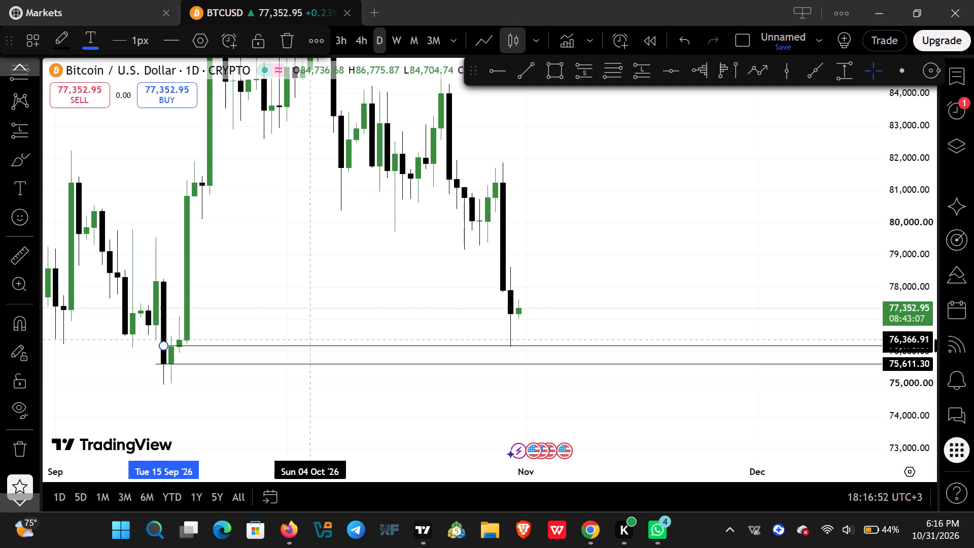
left_click_drag(309, 340, 309, 340, "ctrl")
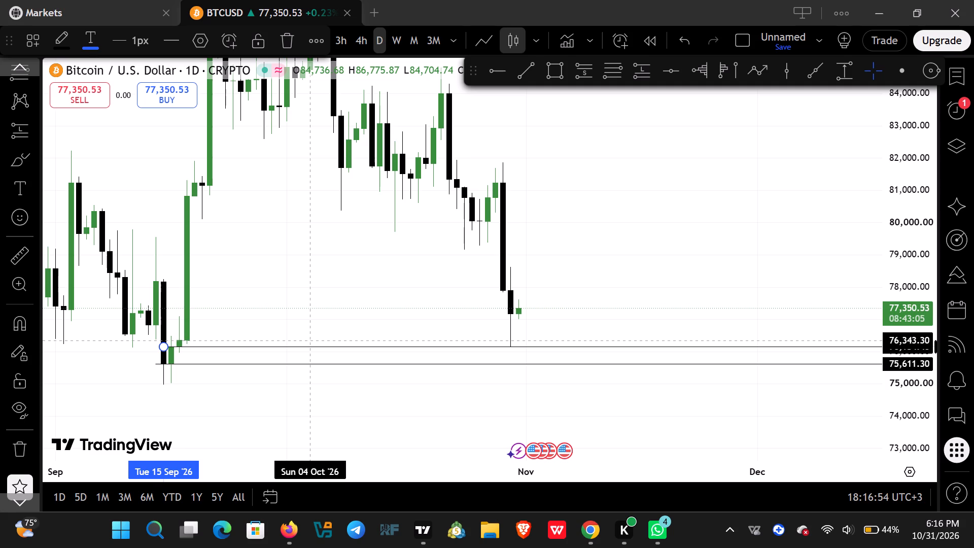
left_click_drag(309, 340, 308, 340, "ctrl")
left_click(353, 306)
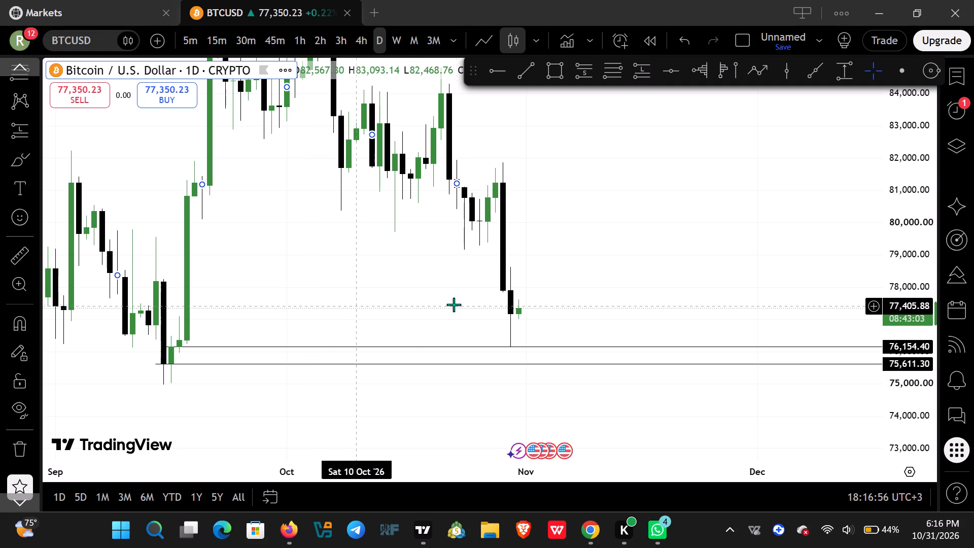
Place a horizontal ray from 28 Oct at the body low of the large 29 Oct bearish candle, about 77,903.
left_click_drag(898, 404, 850, 188)
left_click_drag(398, 360, 488, 145)
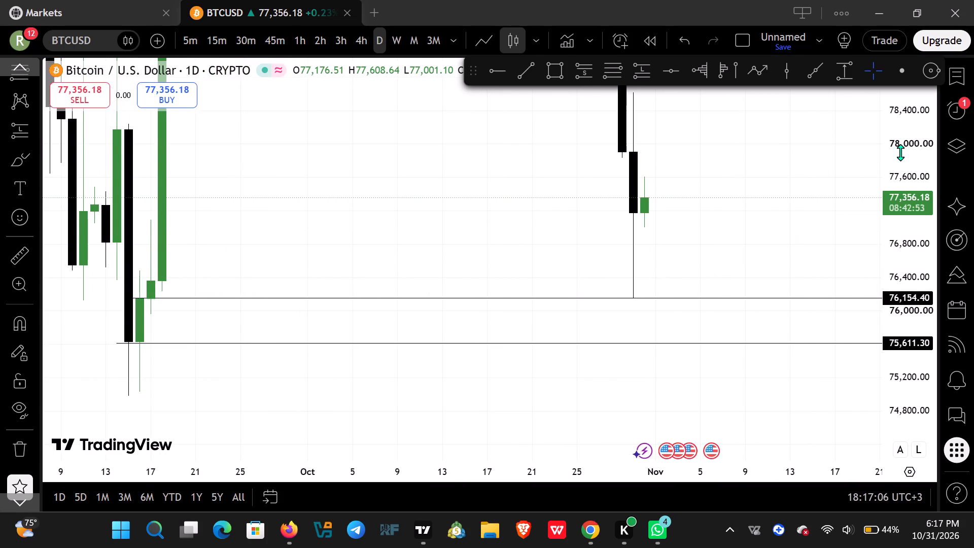
left_click_drag(900, 152, 908, 415)
left_click_drag(754, 188, 752, 200)
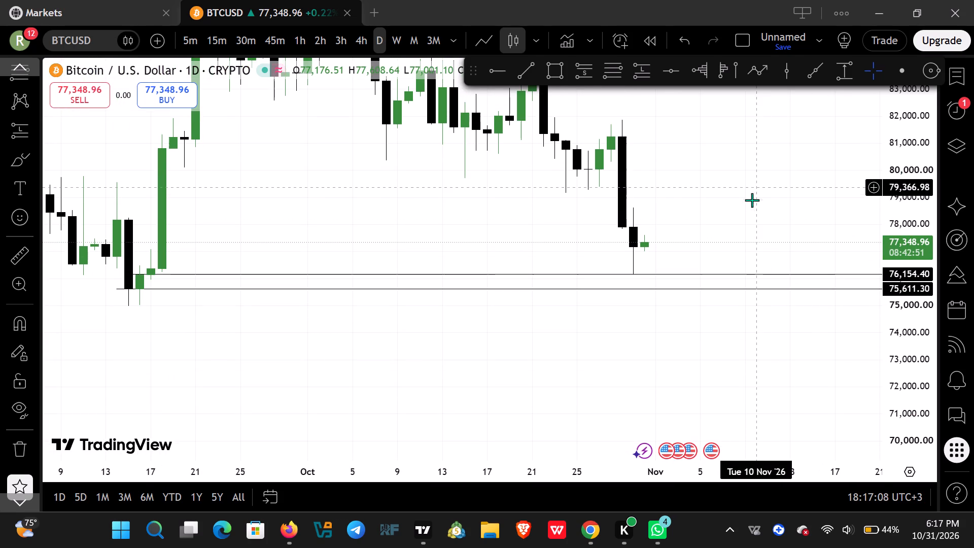
left_click_drag(752, 200, 729, 298)
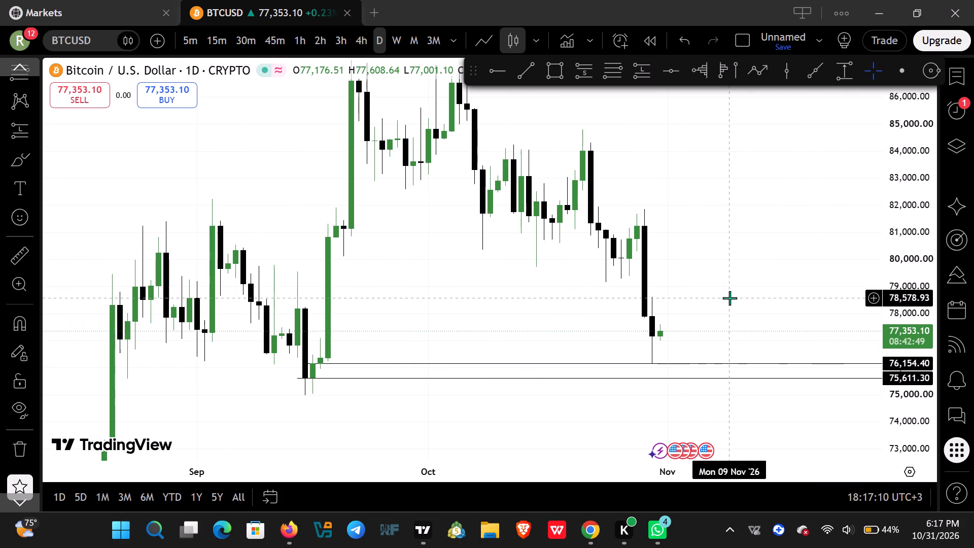
left_click(498, 68)
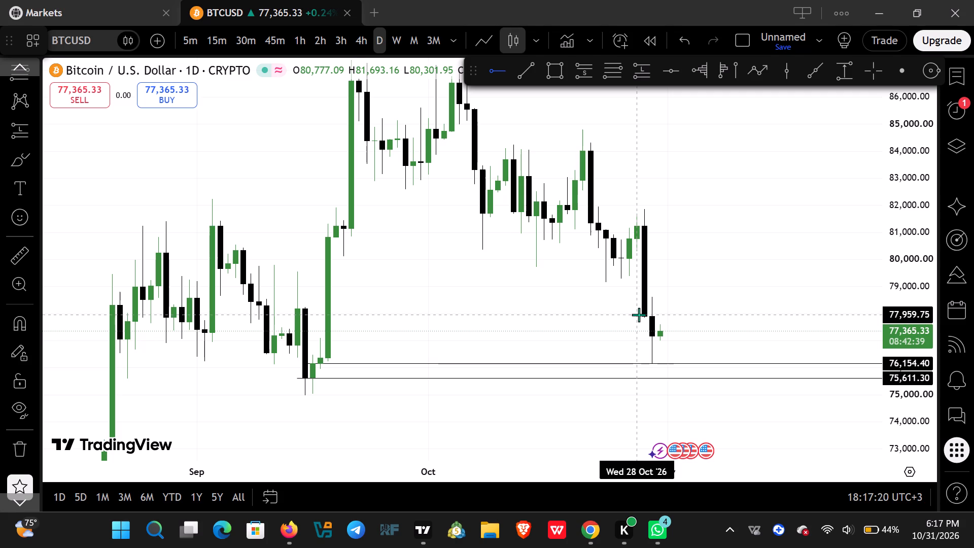
left_click(639, 316)
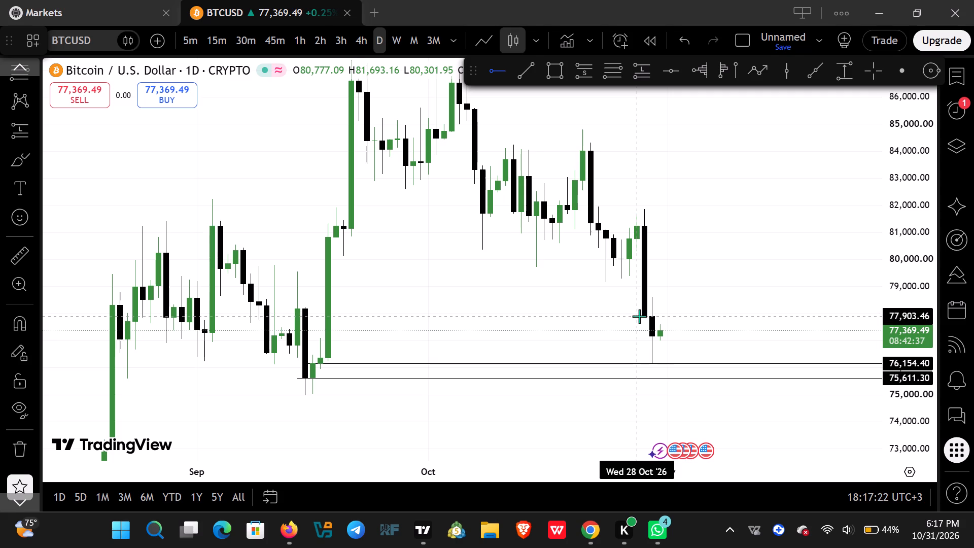
left_click(708, 262)
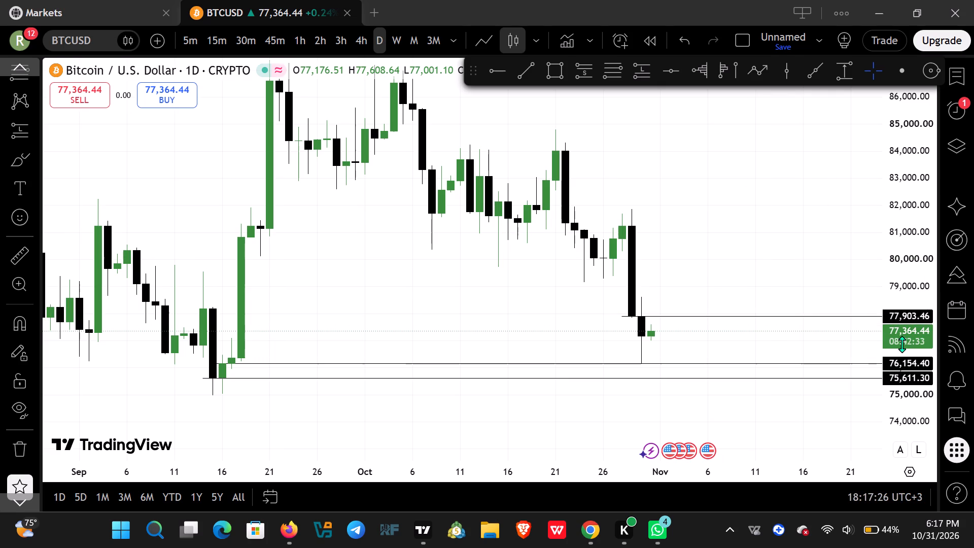
Mark the 30 Oct daily candle with a vertical line.
left_click_drag(915, 382, 873, 221)
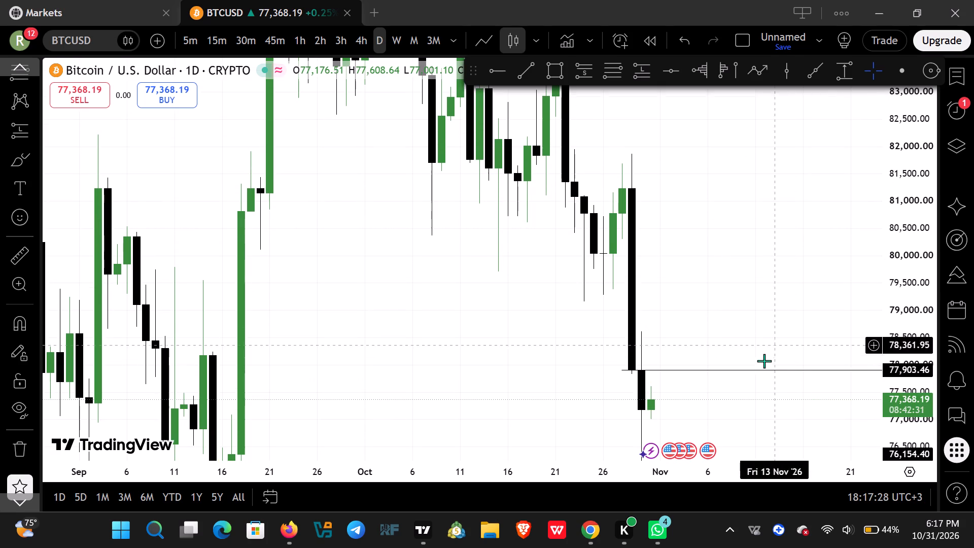
left_click_drag(752, 397, 739, 283)
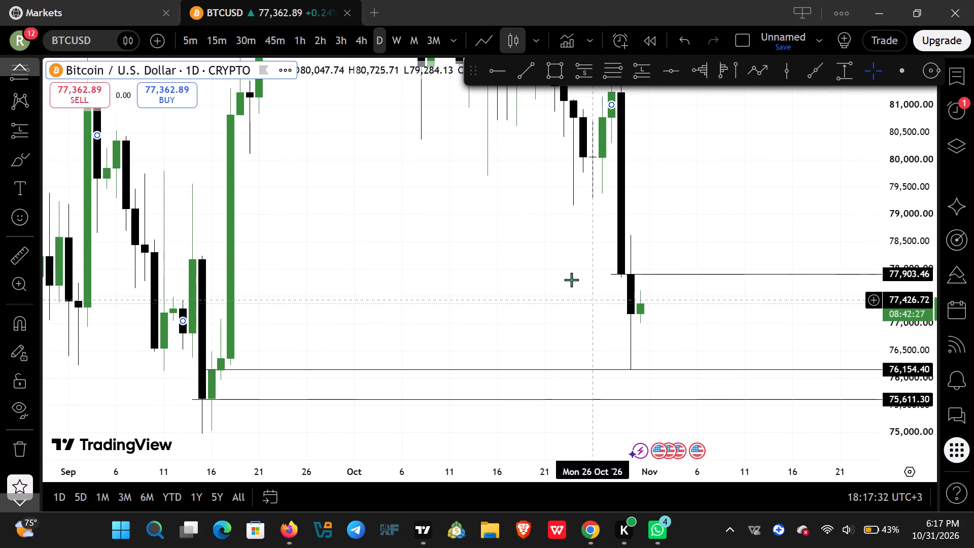
left_click(786, 72)
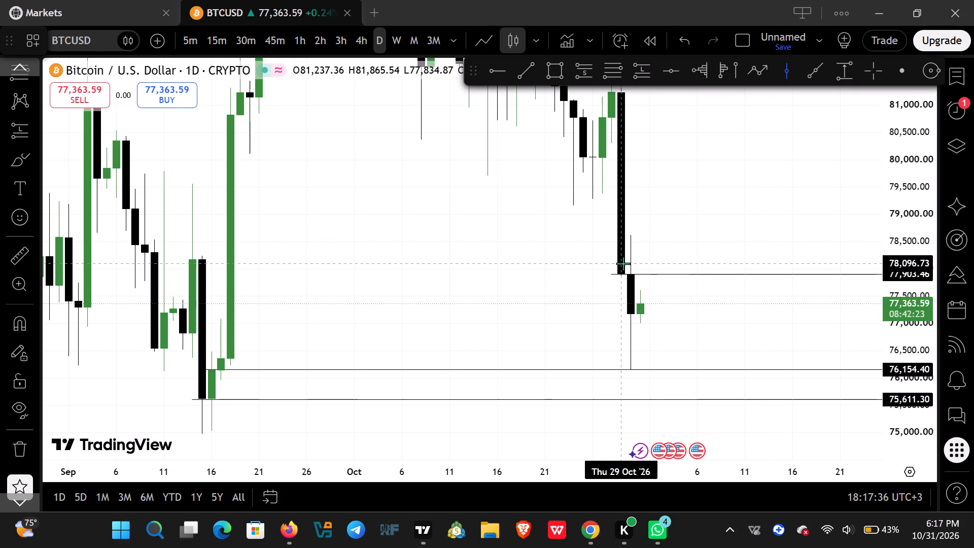
left_click(629, 263)
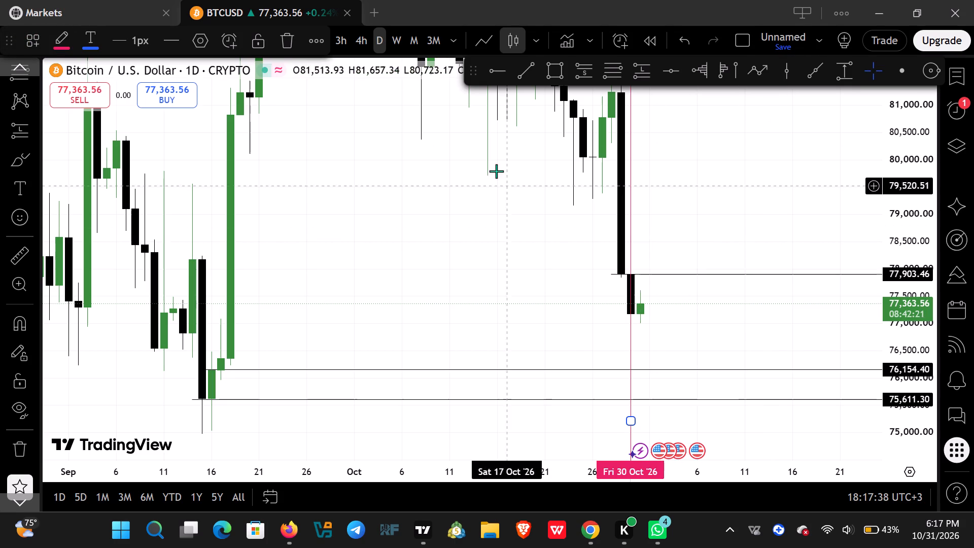
Switch the BTCUSD chart to the 4-hour timeframe.
left_click_drag(459, 258, 408, 233)
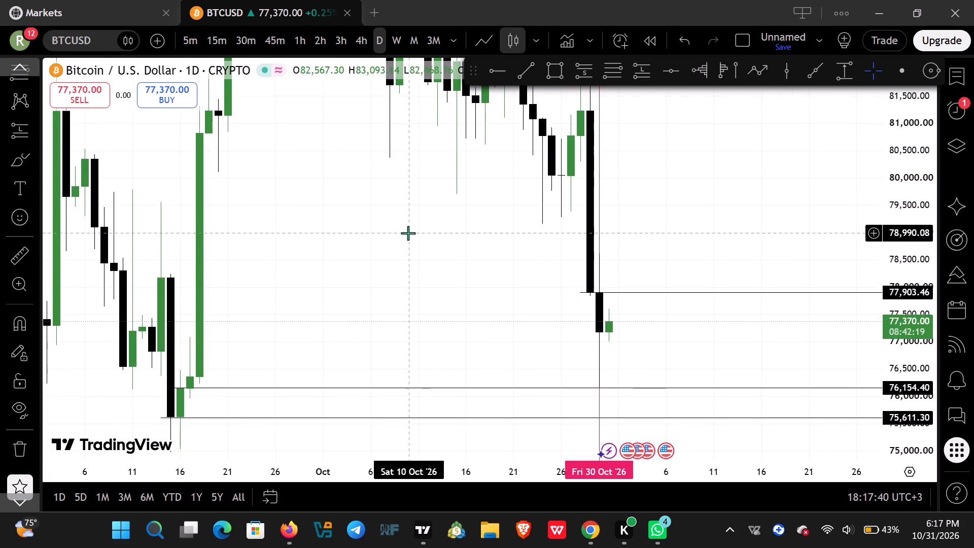
left_click(356, 40)
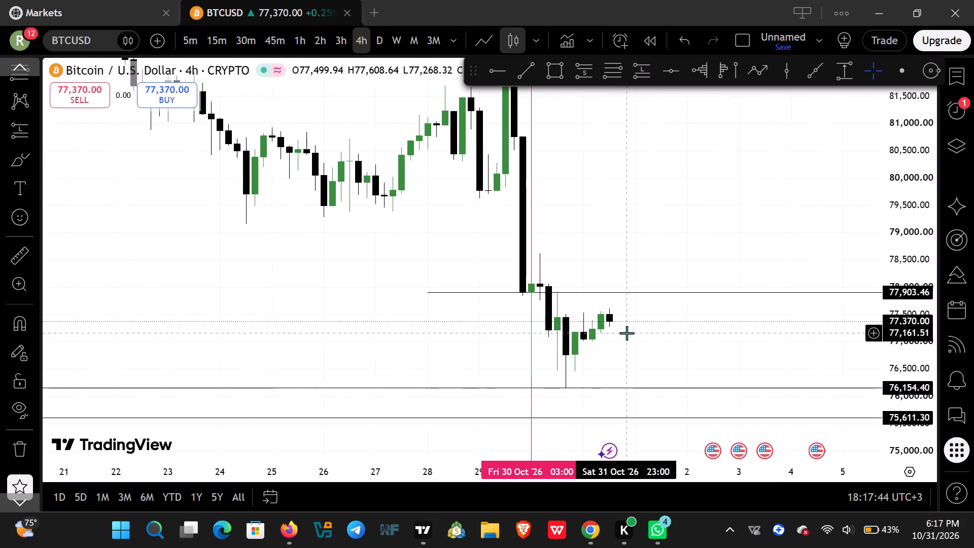
left_click_drag(678, 347, 644, 324)
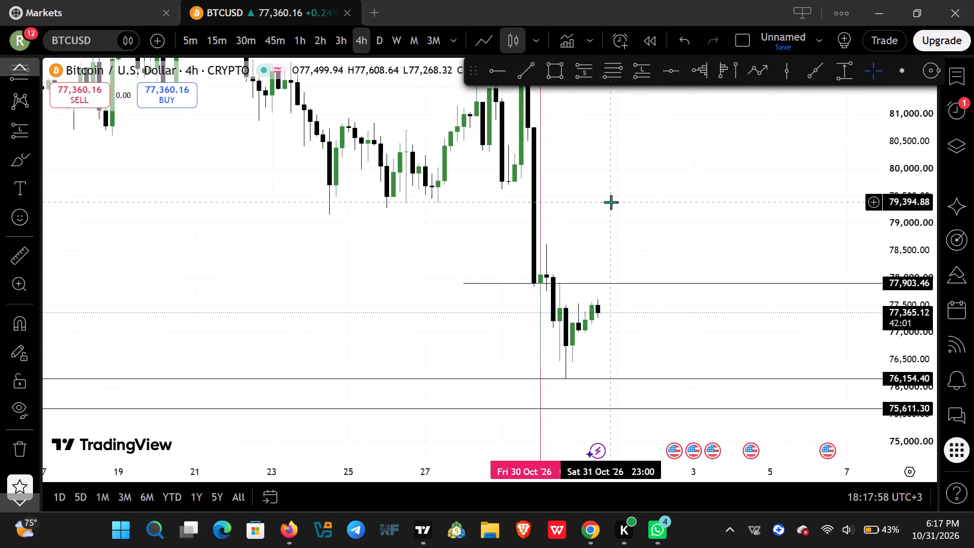
Display prices as a line and draw a short trend line from 30 Oct 23:00 at about 77,175 to 31 Oct 07:00 at about 77,189.
left_click(485, 36)
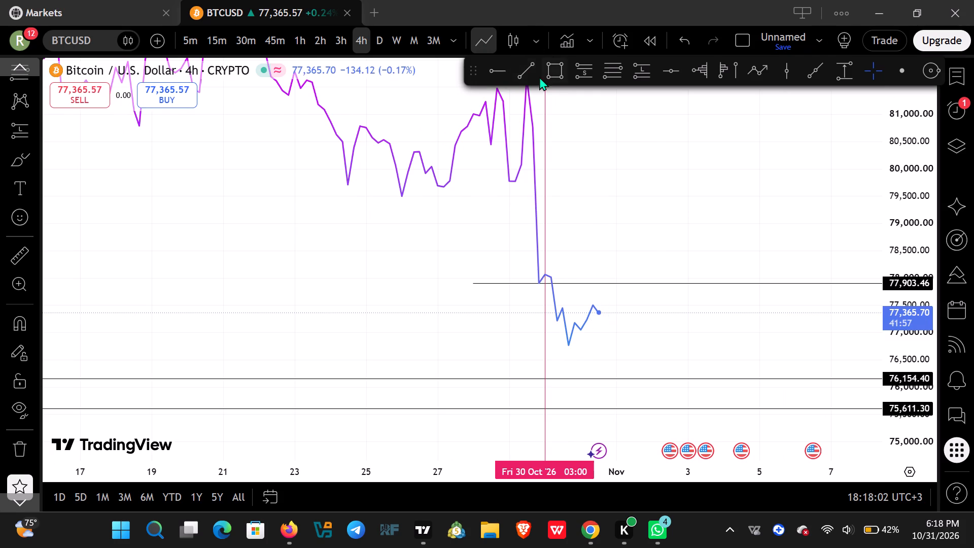
left_click(525, 72)
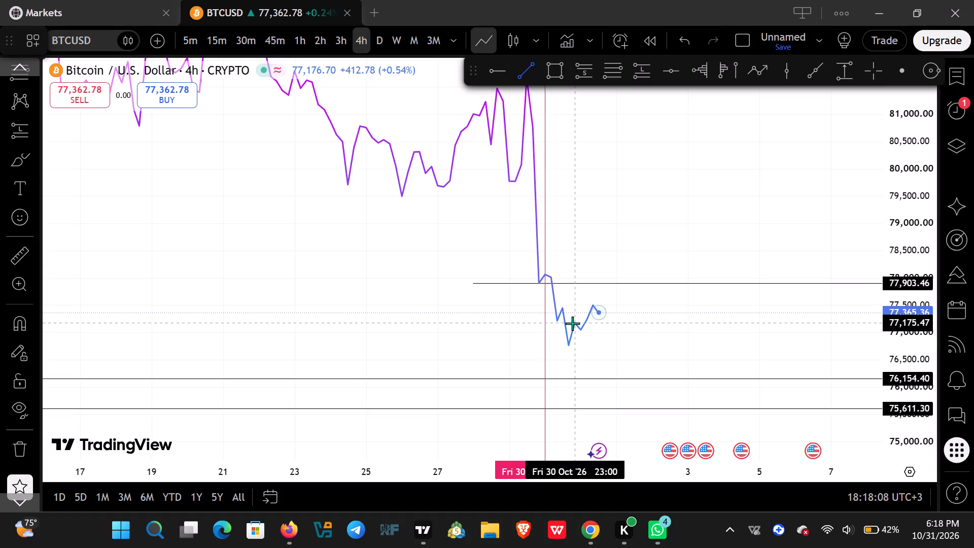
left_click_drag(572, 323, 586, 323)
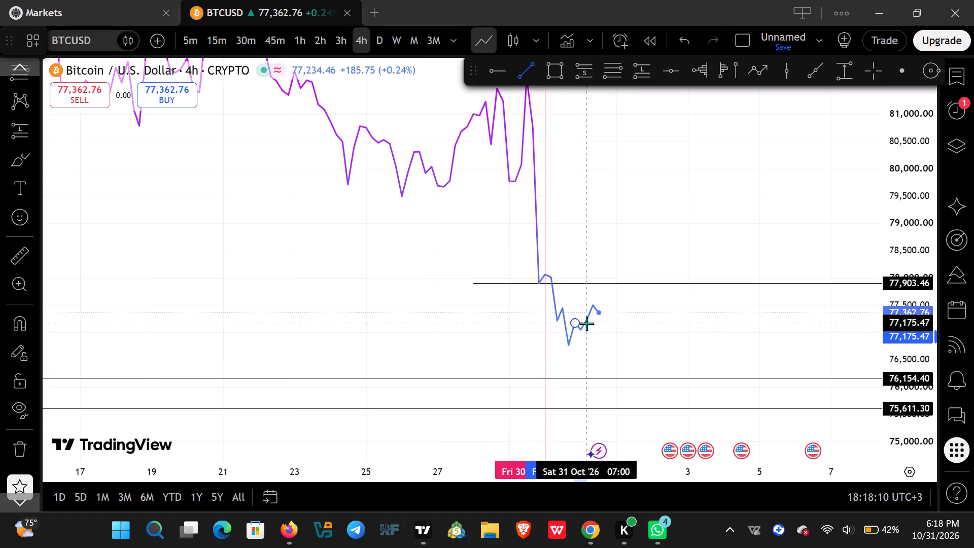
left_click_drag(586, 323, 585, 322)
left_click(585, 322)
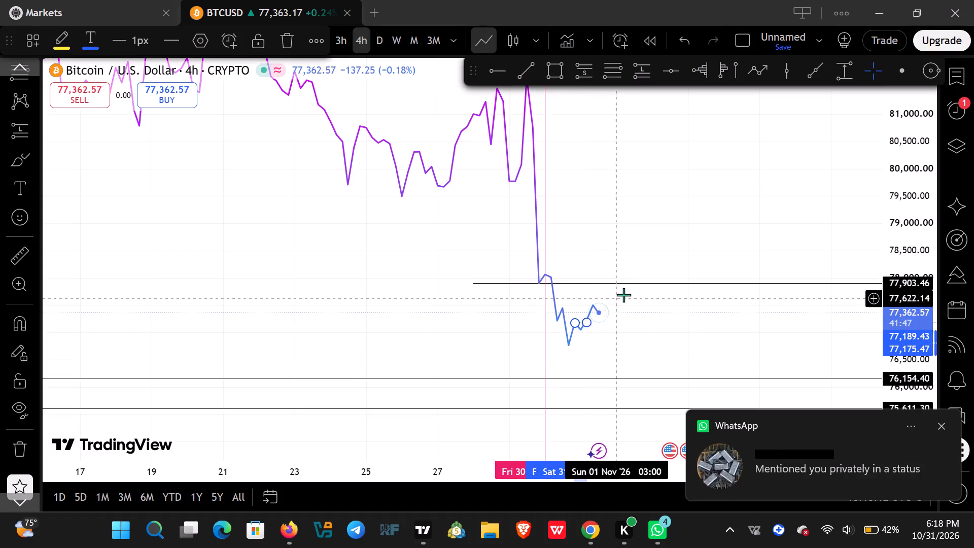
left_click(623, 295)
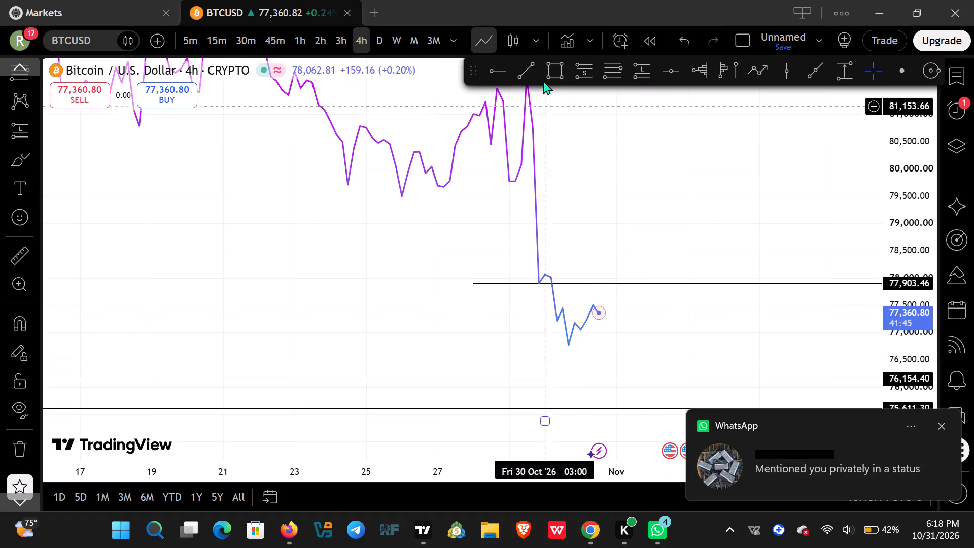
Switch the chart display back to candles.
left_click(513, 39)
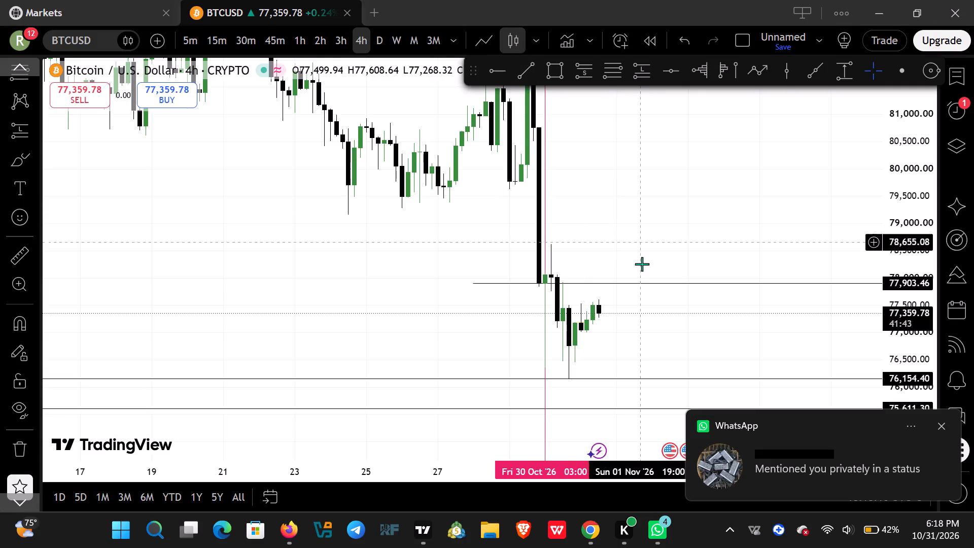
Adjust the short trend line's 31 Oct 07:00 endpoint to about 77,182, then deselect the line.
left_click_drag(640, 334, 611, 278)
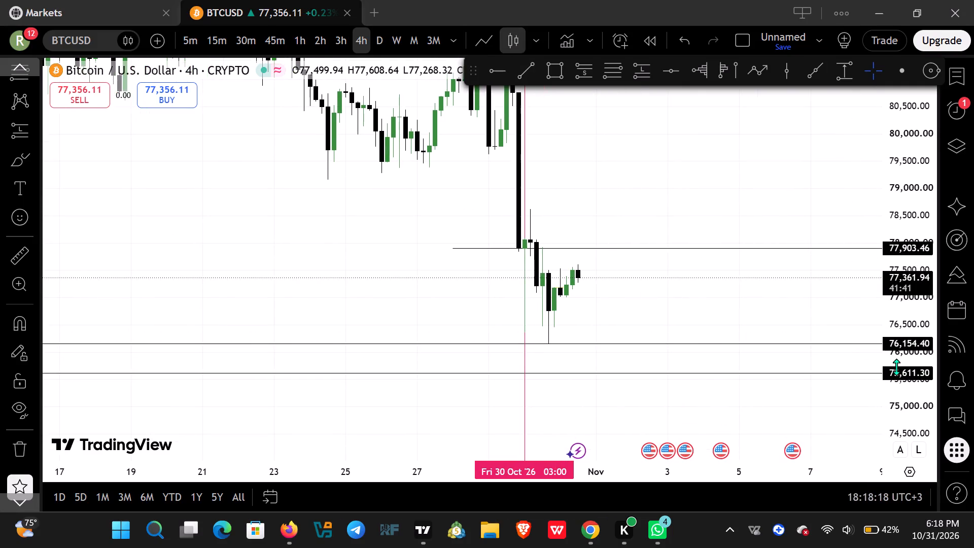
left_click_drag(896, 367, 856, 165)
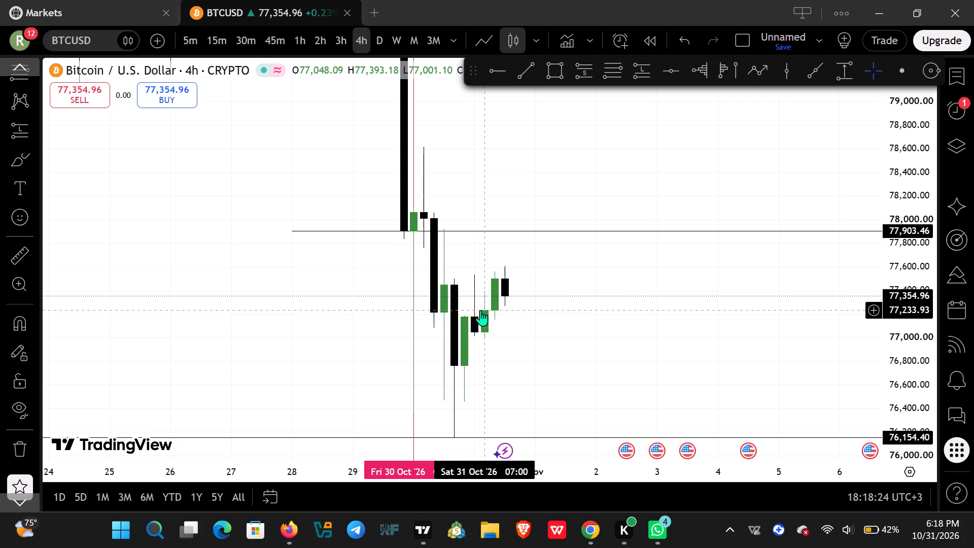
left_click(483, 313)
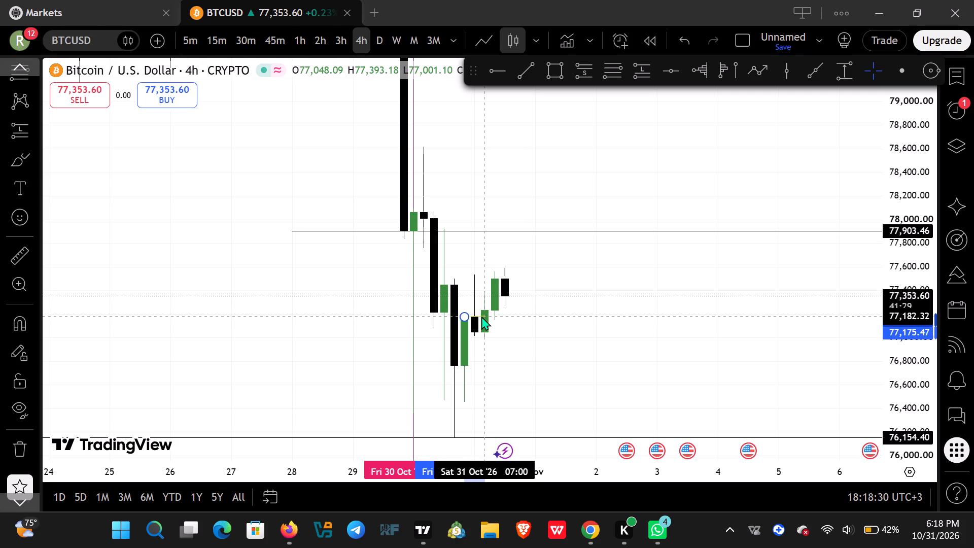
left_click(481, 316)
left_click(529, 328)
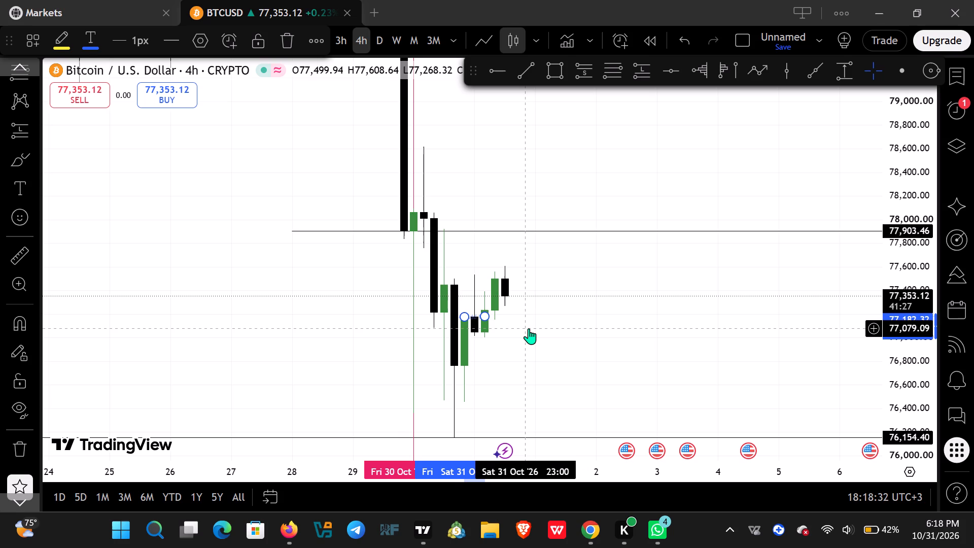
left_click(529, 328)
left_click(511, 364)
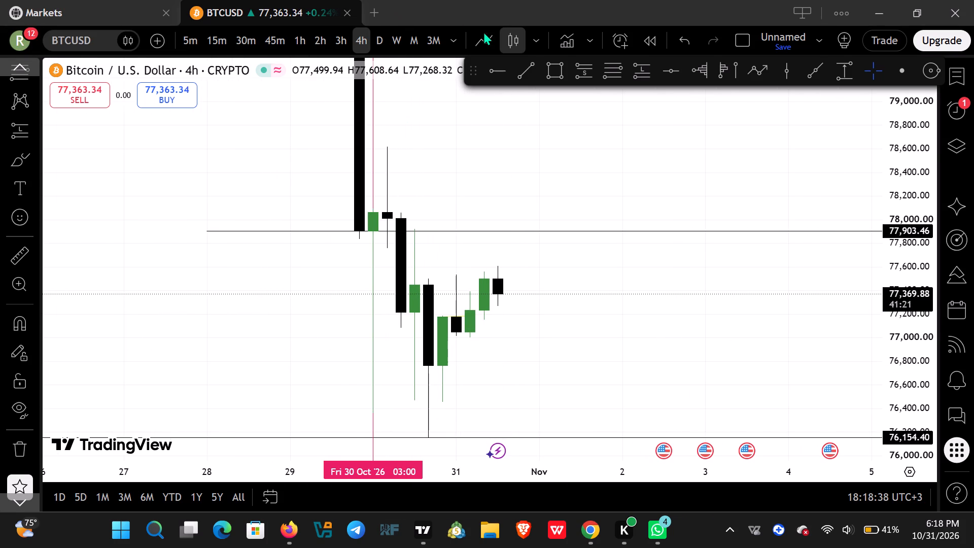
On the daily timeframe, duplicate the 77,903 ray and align the copy with the 30 Oct candle's body low, starting there at about 77,174.
left_click(374, 41)
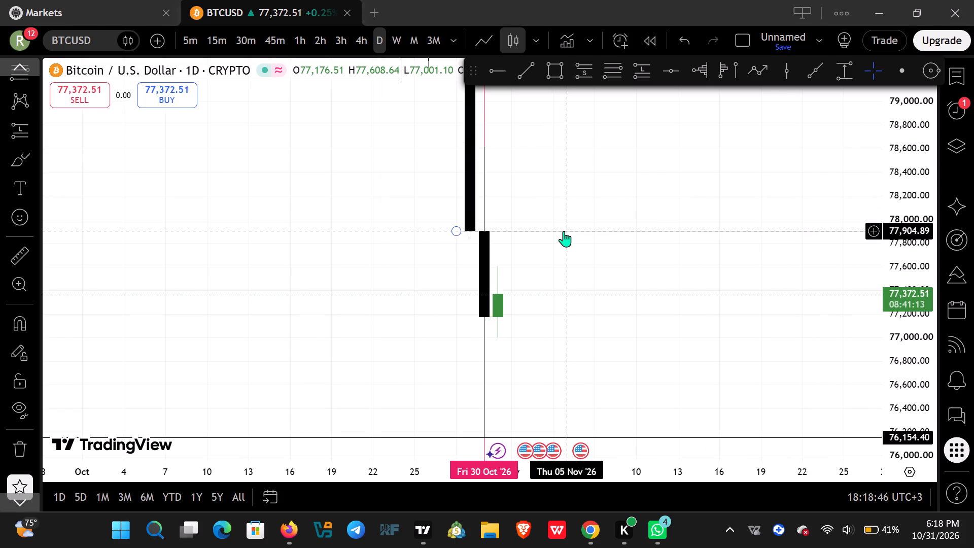
left_click_drag(564, 231, 574, 320, "ctrl")
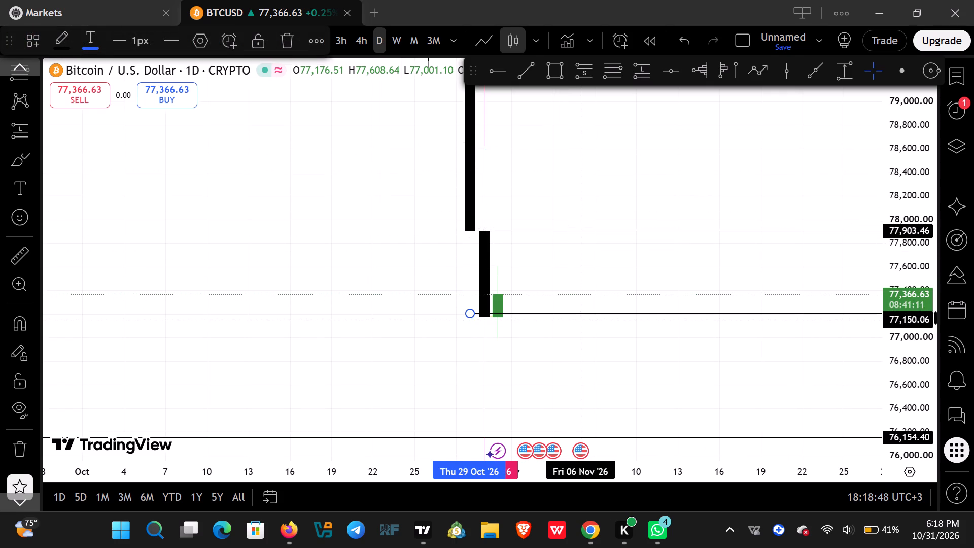
left_click_drag(574, 320, 577, 325, "ctrl")
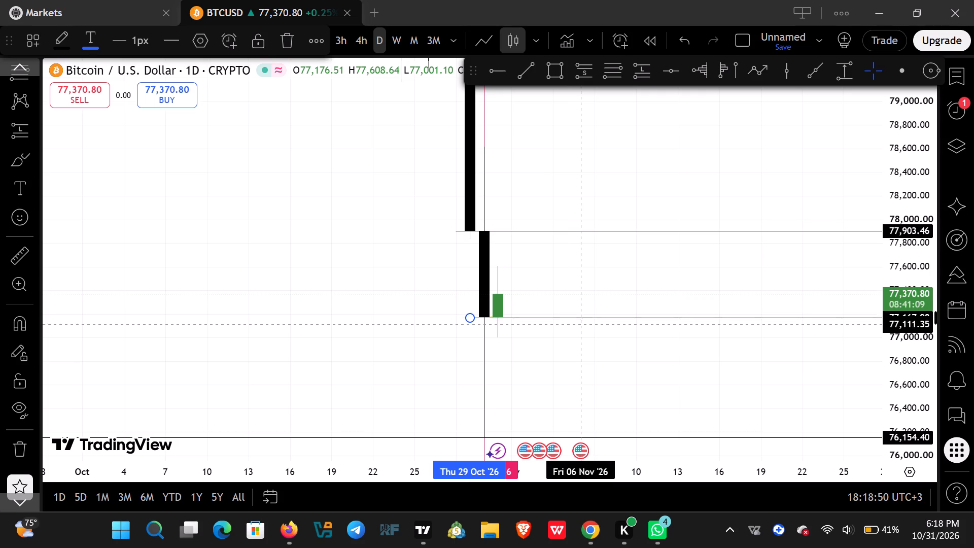
left_click_drag(577, 325, 580, 322, "ctrl")
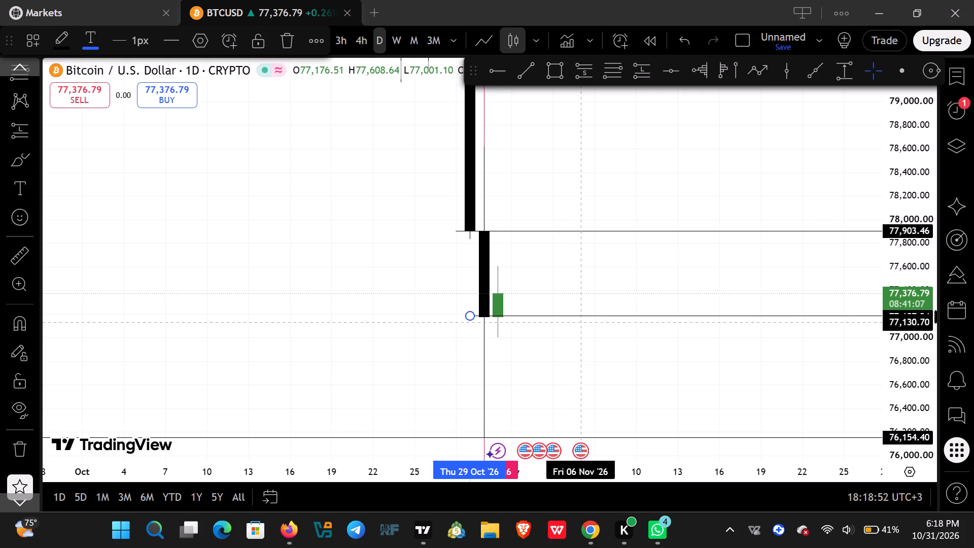
left_click_drag(580, 322, 590, 324, "ctrl")
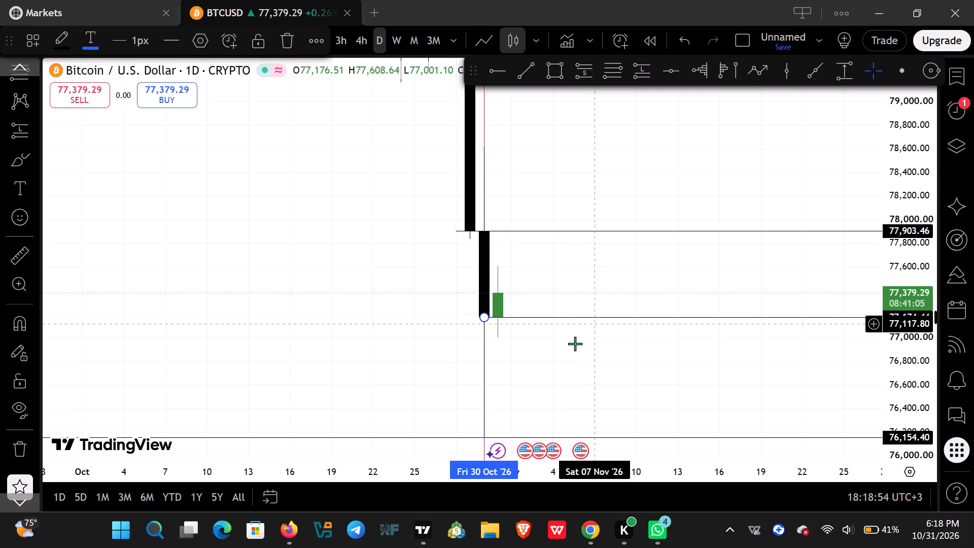
left_click(567, 346)
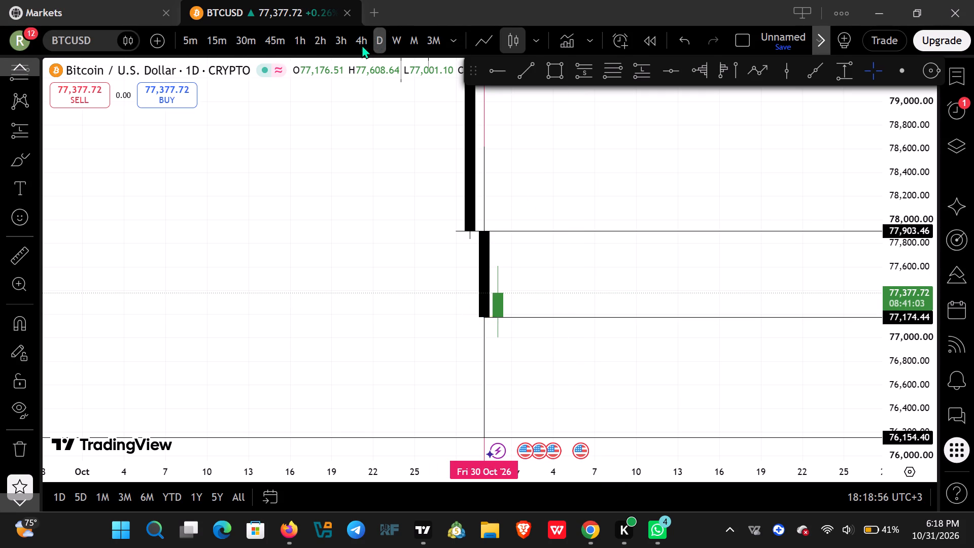
On the 4-hour timeframe, place a horizontal ray from 31 Oct 03:00 at the candle-body low, about 77,047, and colour it blue.
left_click(358, 46)
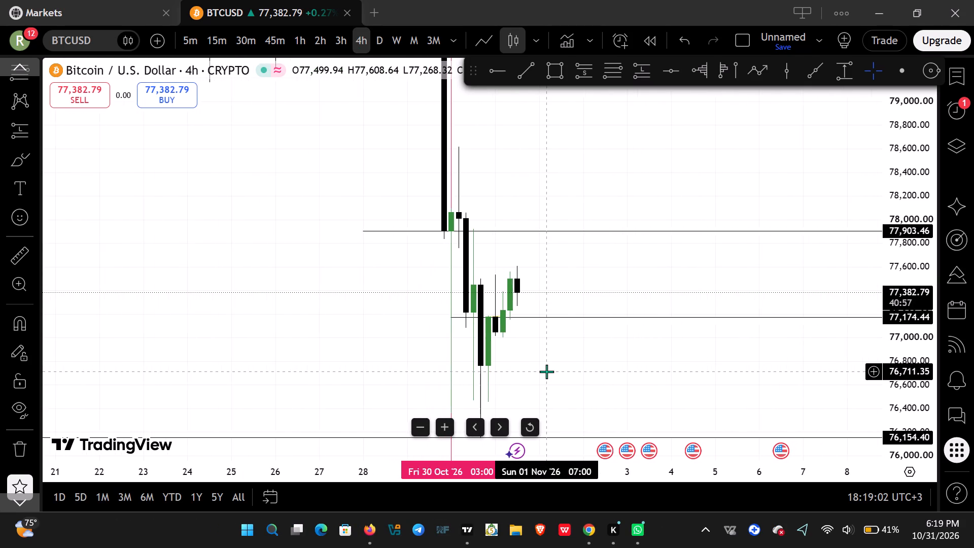
left_click_drag(623, 365, 425, 370)
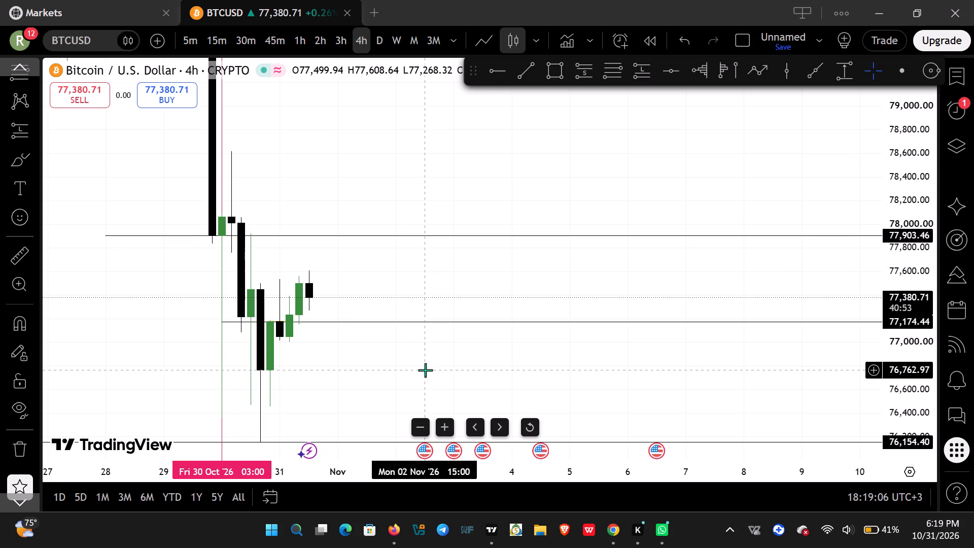
left_click(504, 69)
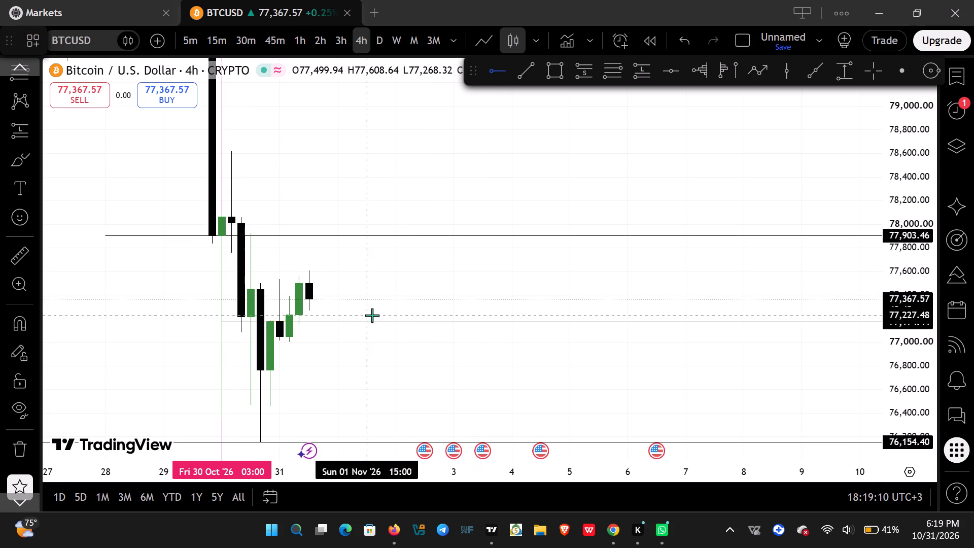
left_click(277, 337)
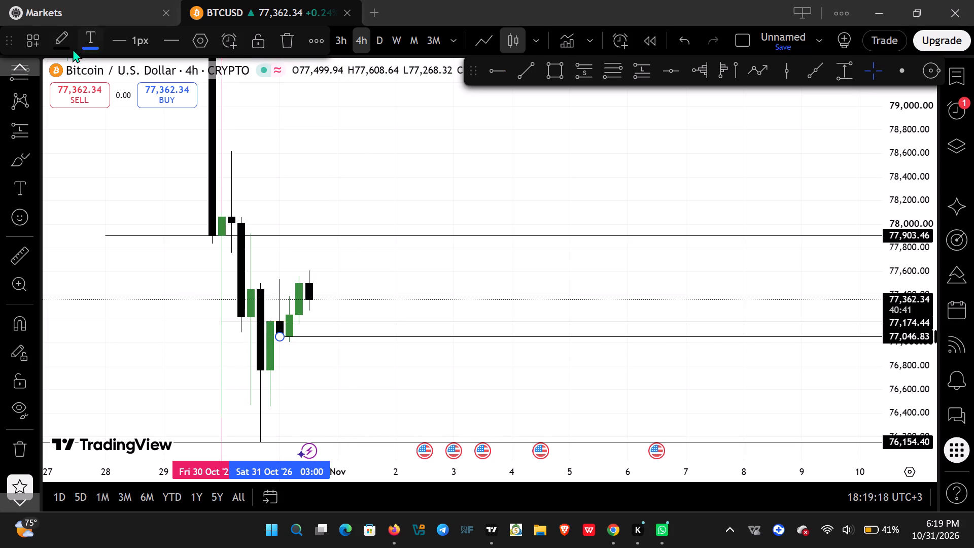
left_click(69, 47)
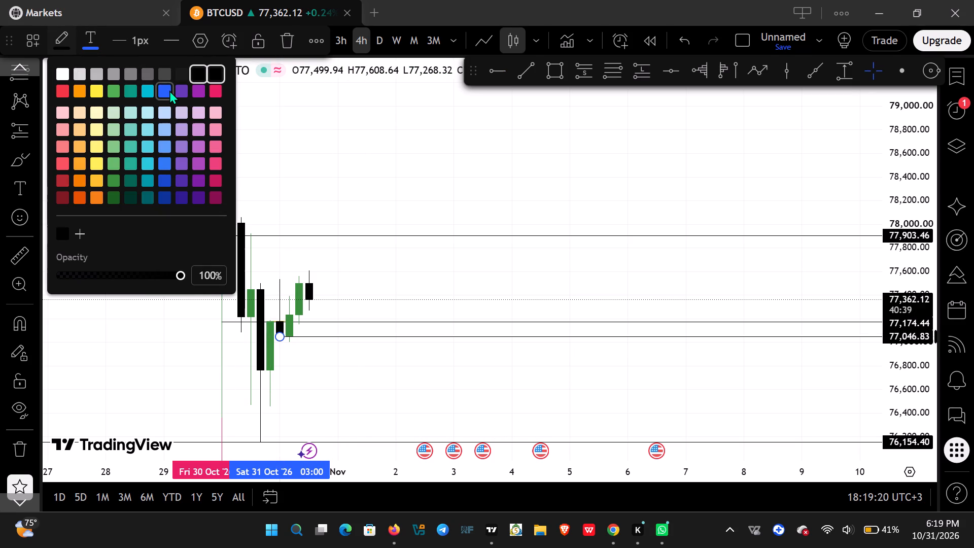
left_click(169, 90)
left_click(390, 361)
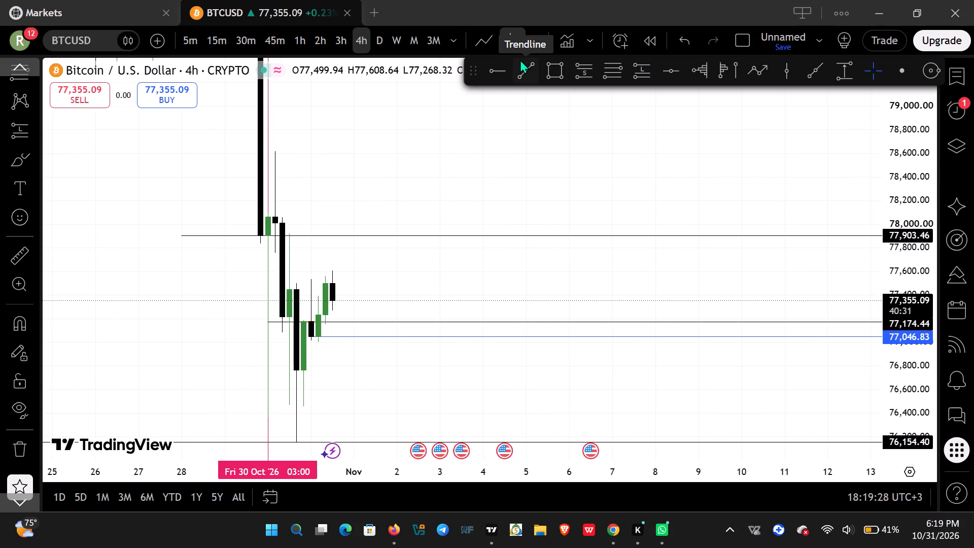
Draw a flat trend line at about 77,453 from 30 Oct 15:00 to 31 Oct 11:00 and label it BOS.
left_click(531, 68)
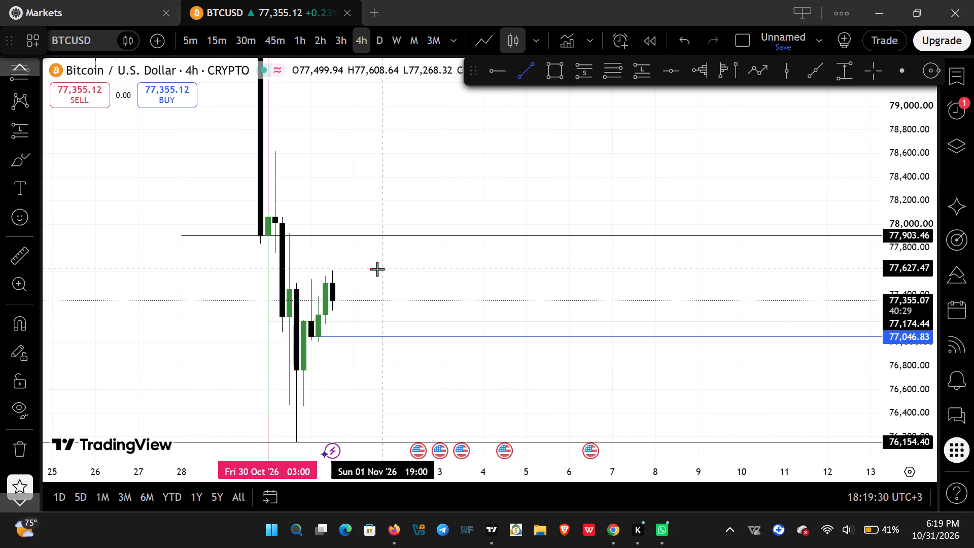
left_click(288, 289)
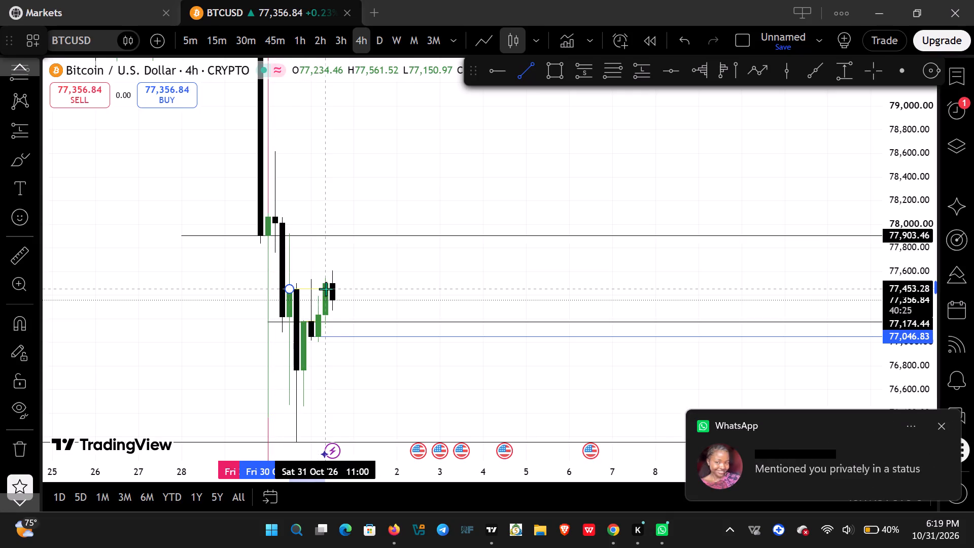
left_click(326, 289)
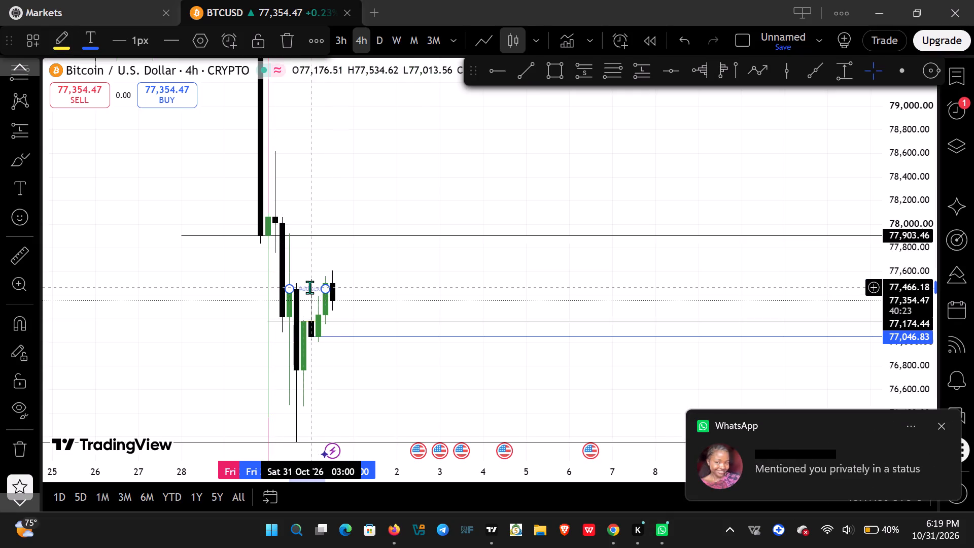
left_click(309, 287)
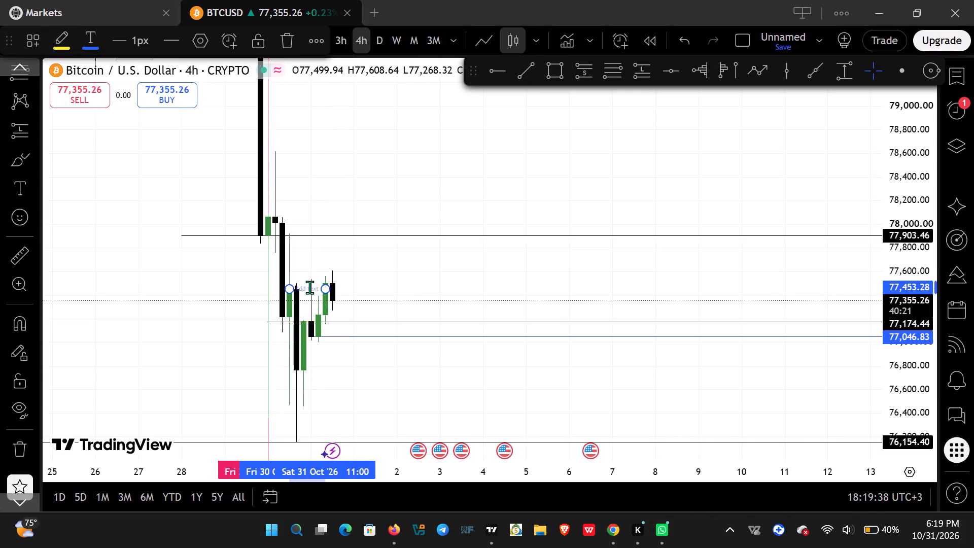
type("bos")
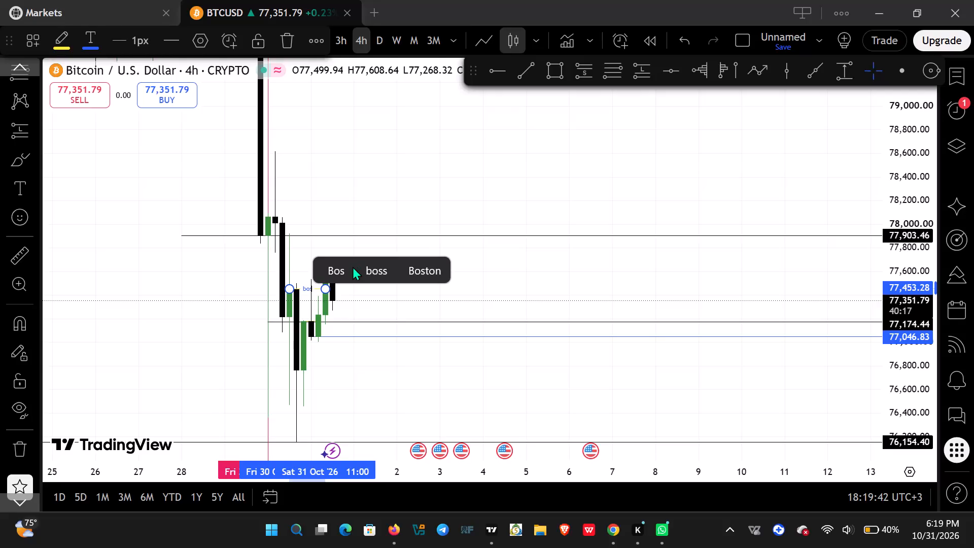
key("BackSpace")
key("BackSpace")
key("BackSpace")
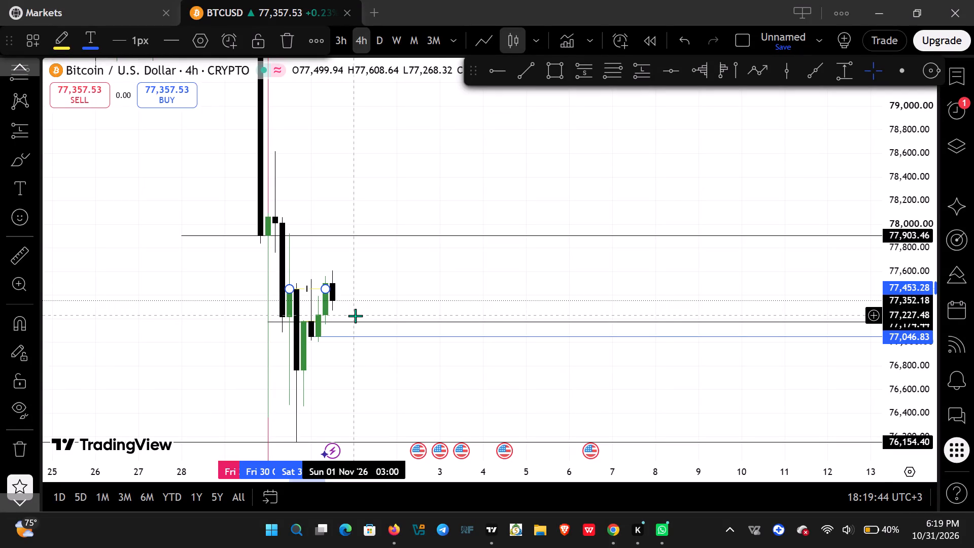
type("BOS")
left_click(489, 280)
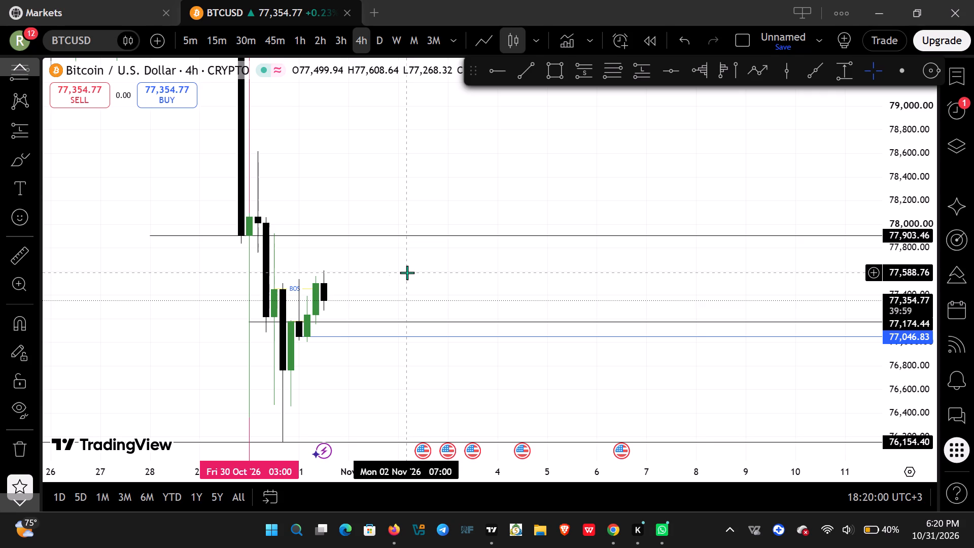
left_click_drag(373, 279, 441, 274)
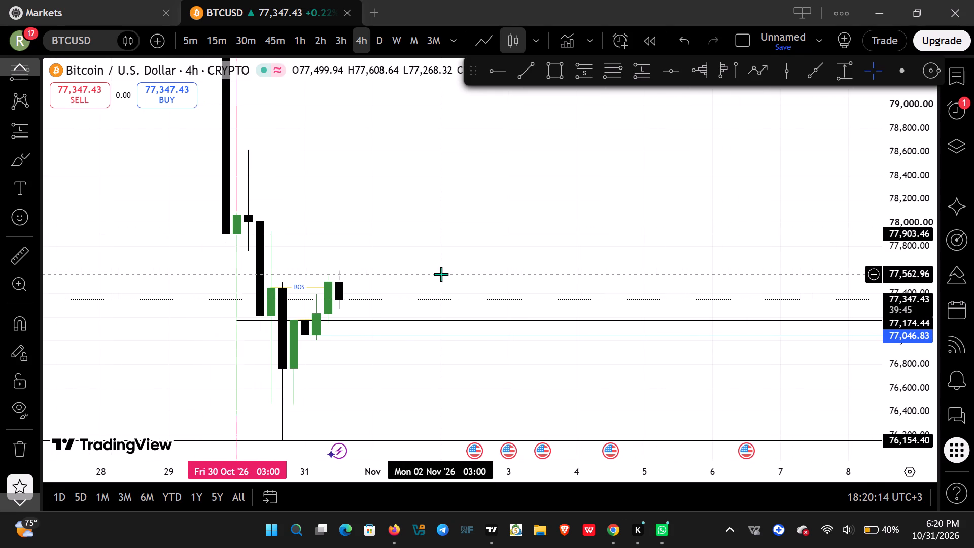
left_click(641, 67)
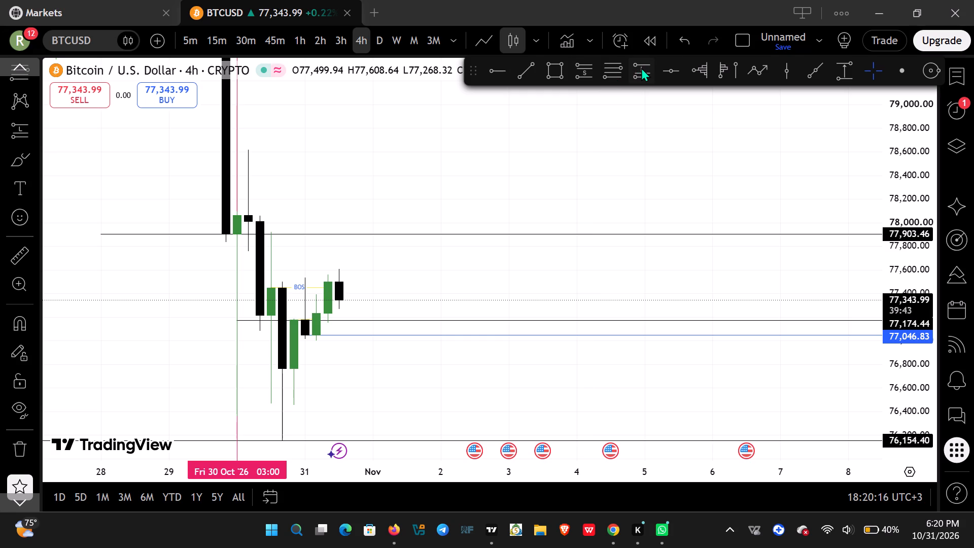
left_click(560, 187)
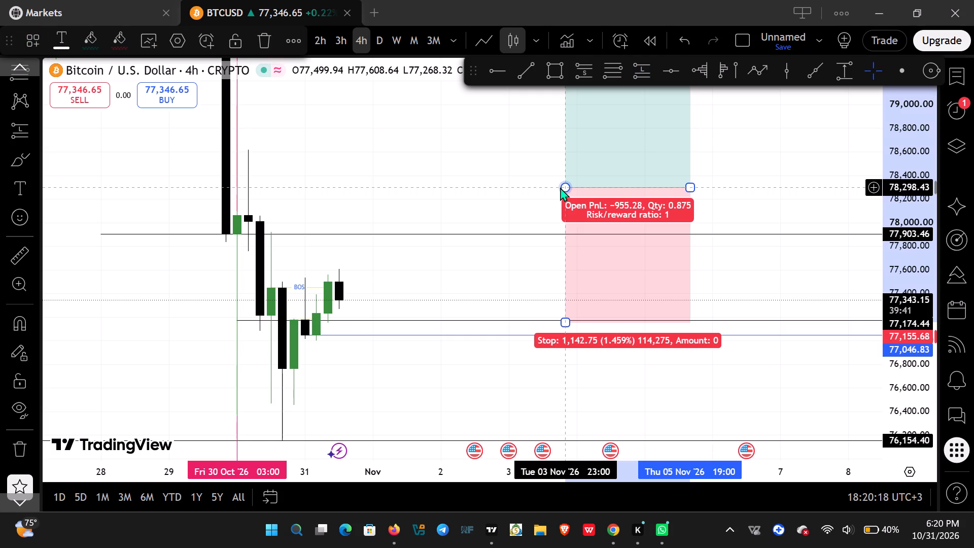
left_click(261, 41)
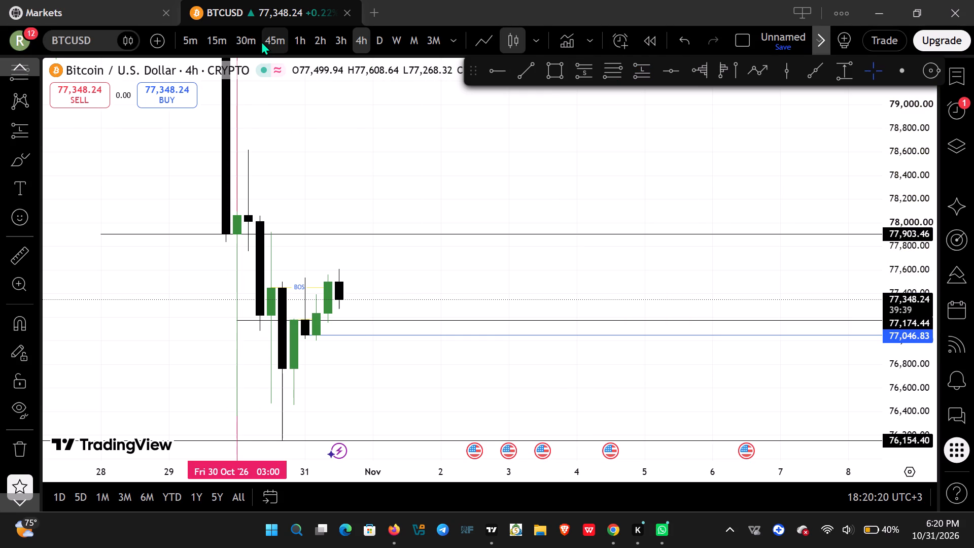
Switch to the 1-hour timeframe and place a long position starting 31 Oct 19:00 with its entry at about 77,173.
left_click(306, 34)
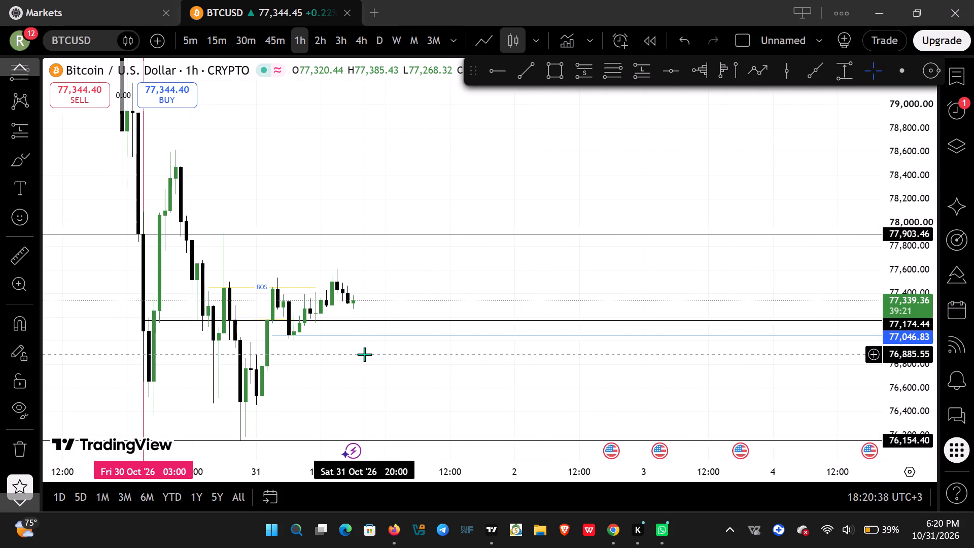
left_click_drag(391, 352, 416, 346)
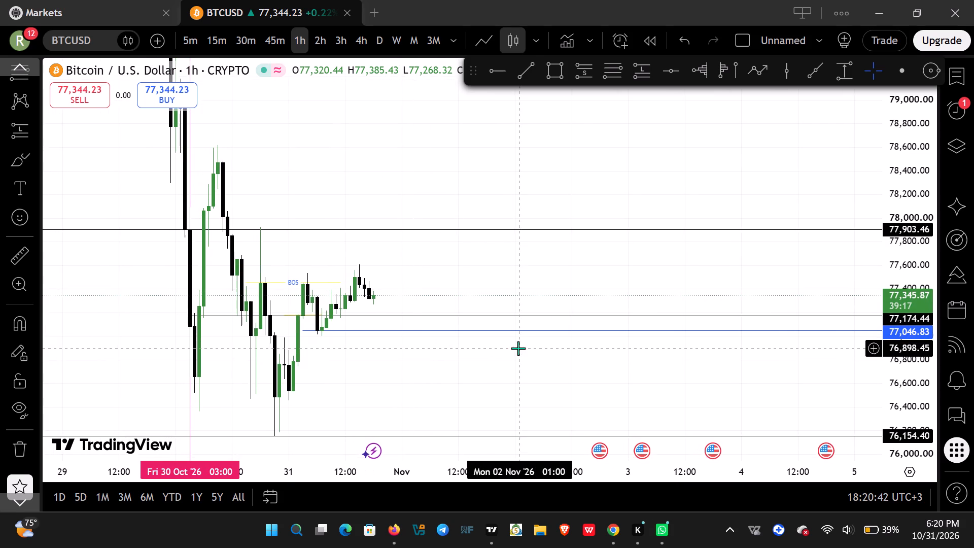
left_click_drag(920, 383, 907, 346)
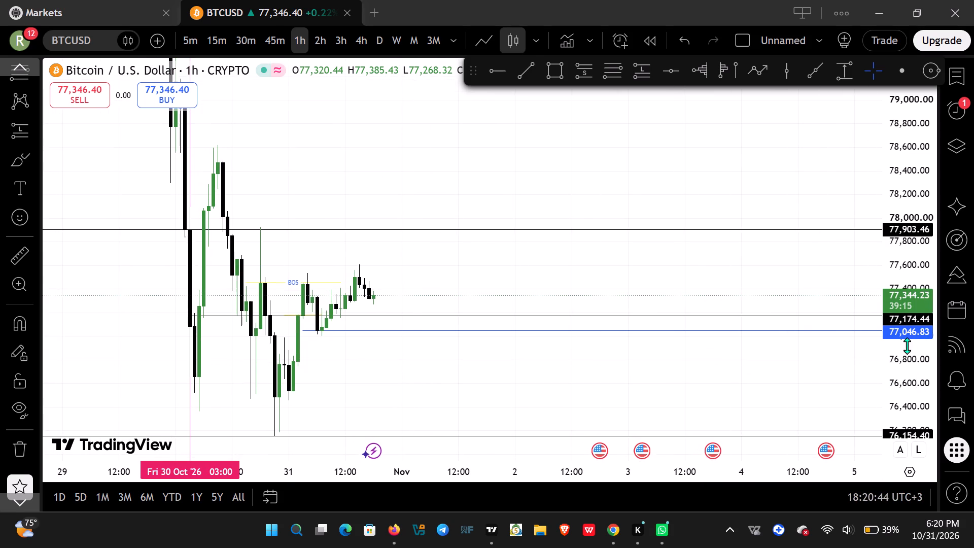
left_click_drag(907, 346, 867, 254)
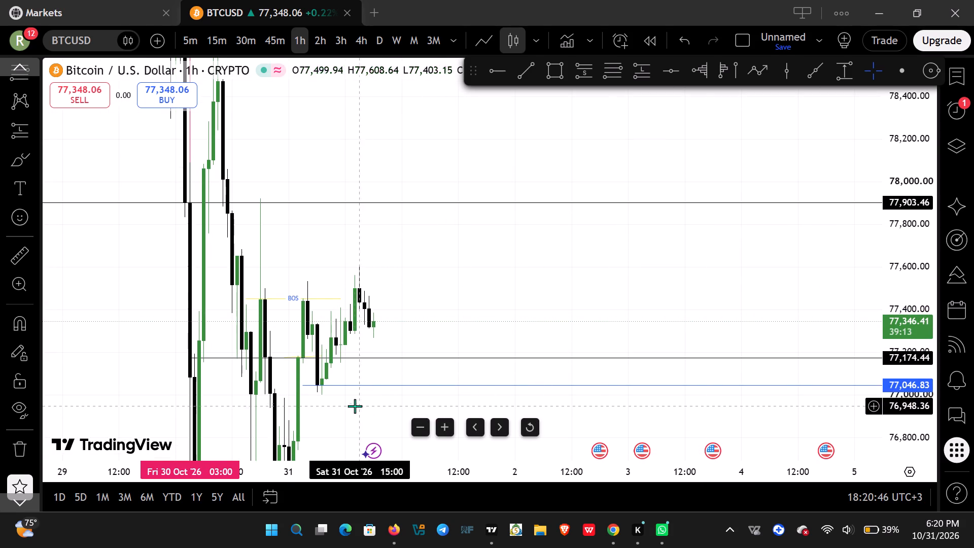
left_click_drag(355, 406, 421, 365)
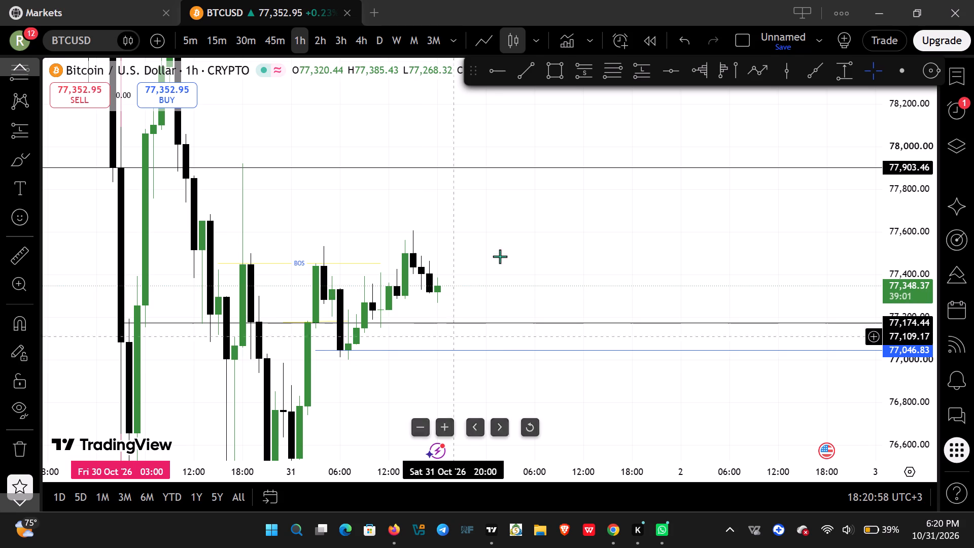
left_click(641, 74)
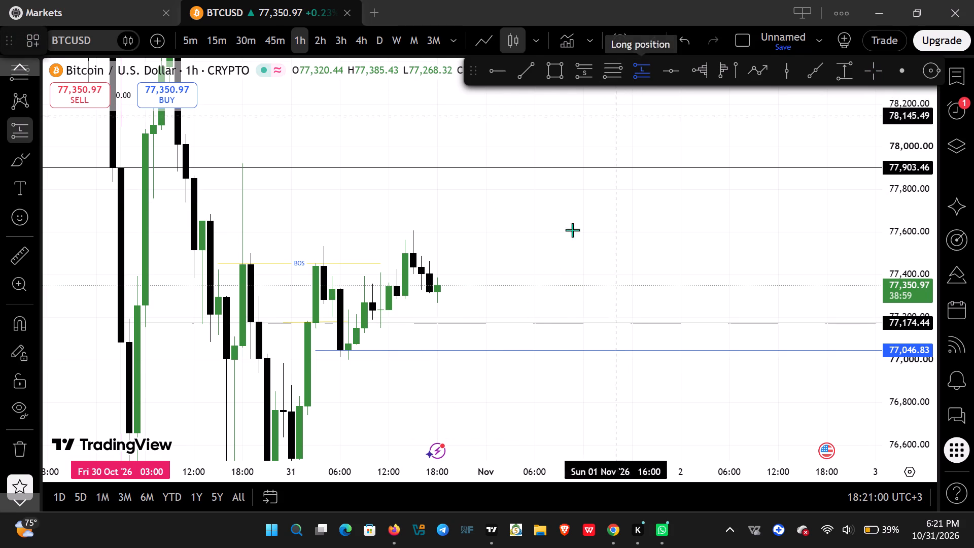
left_click(449, 323)
left_click(651, 410)
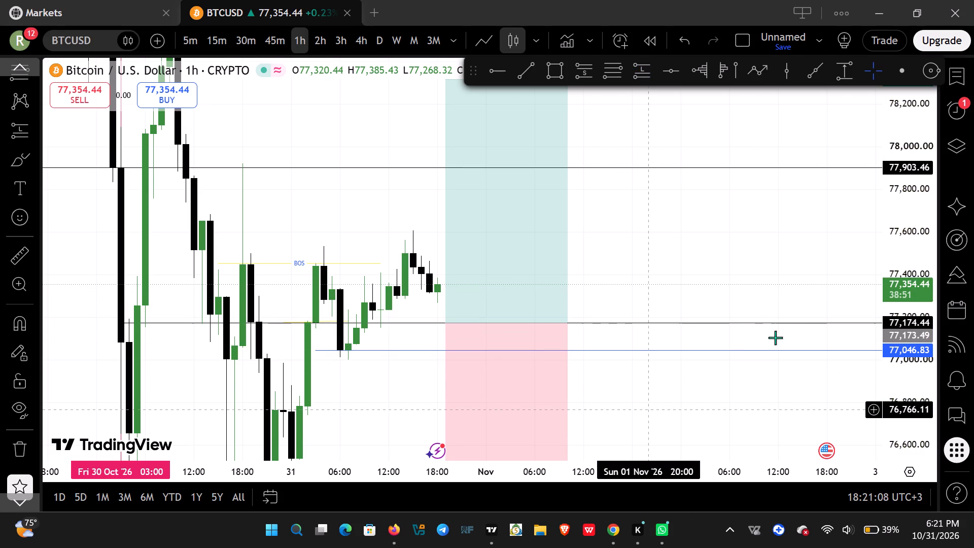
Raise the long position's stop to about 76,995, just below the blue 77,047 ray.
left_click_drag(900, 239, 899, 413)
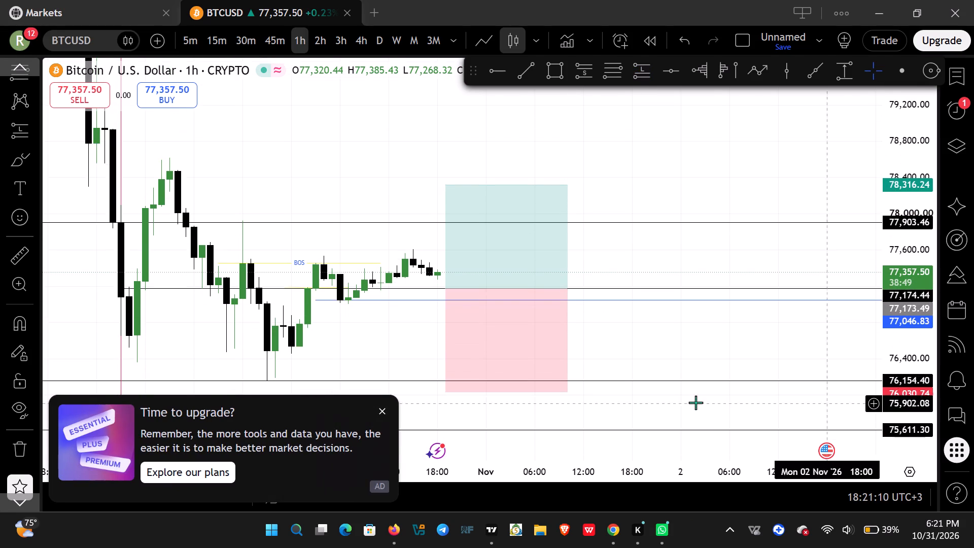
left_click_drag(444, 390, 419, 355)
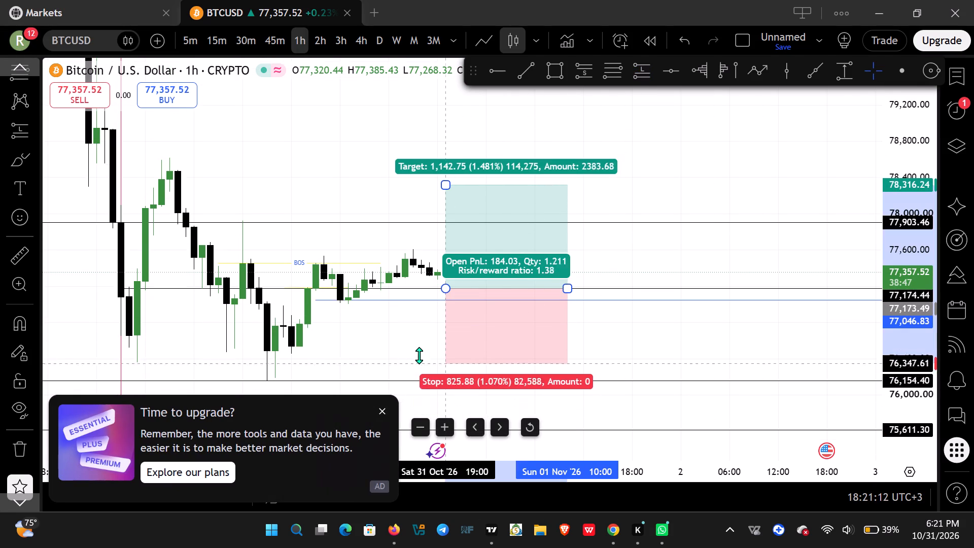
left_click_drag(419, 355, 386, 308)
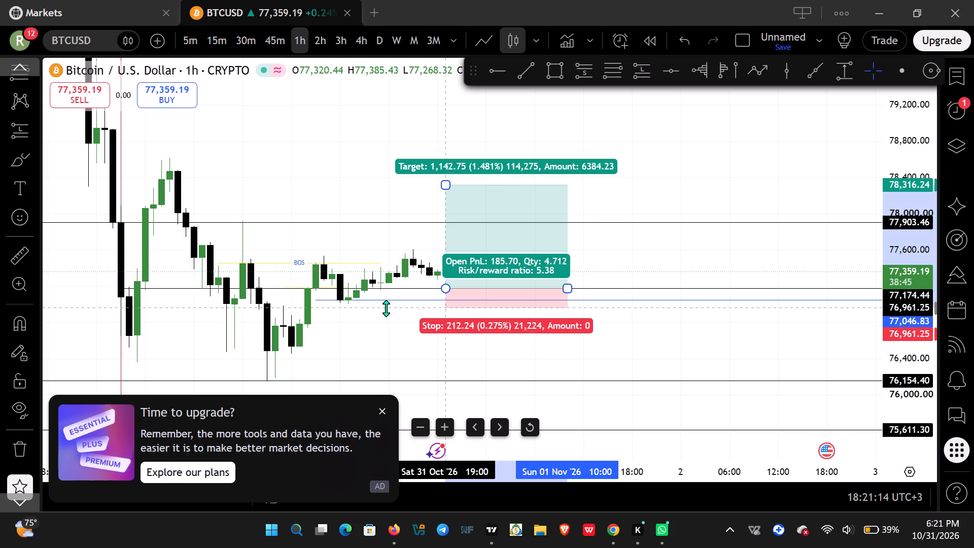
left_click_drag(386, 308, 386, 307)
left_click_drag(386, 307, 378, 304)
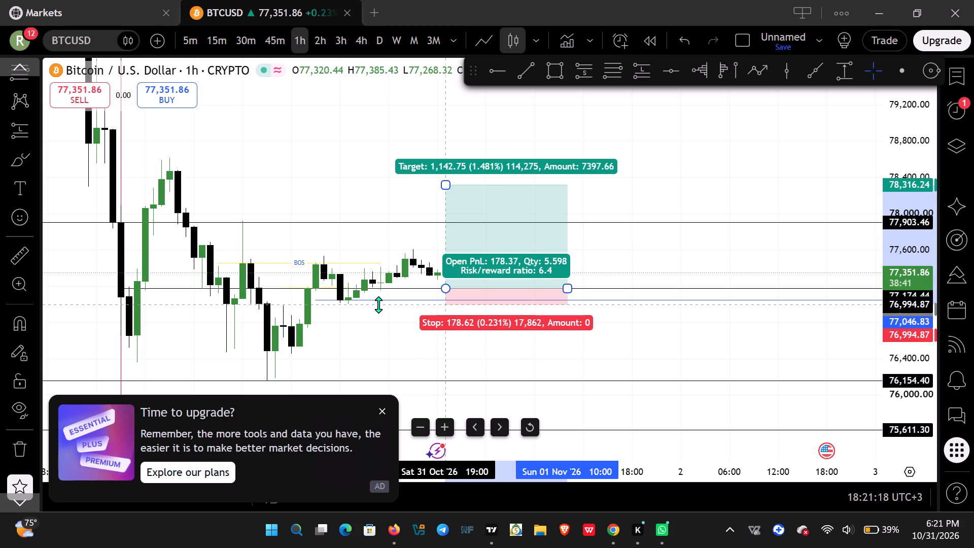
left_click_drag(378, 304, 376, 304)
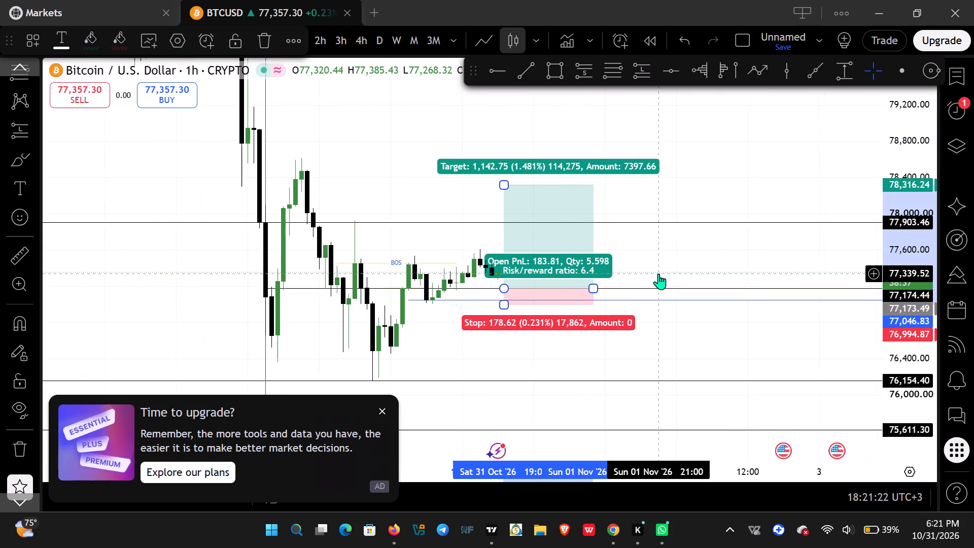
Lower the long position's target to the 77,903 ray, at about 77,903.
left_click_drag(517, 181, 497, 223)
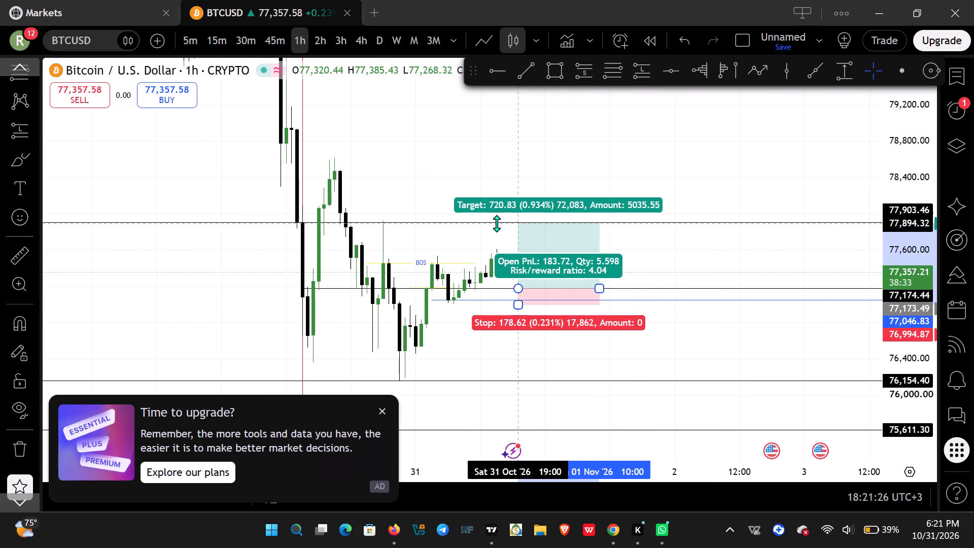
left_click_drag(497, 223, 497, 221)
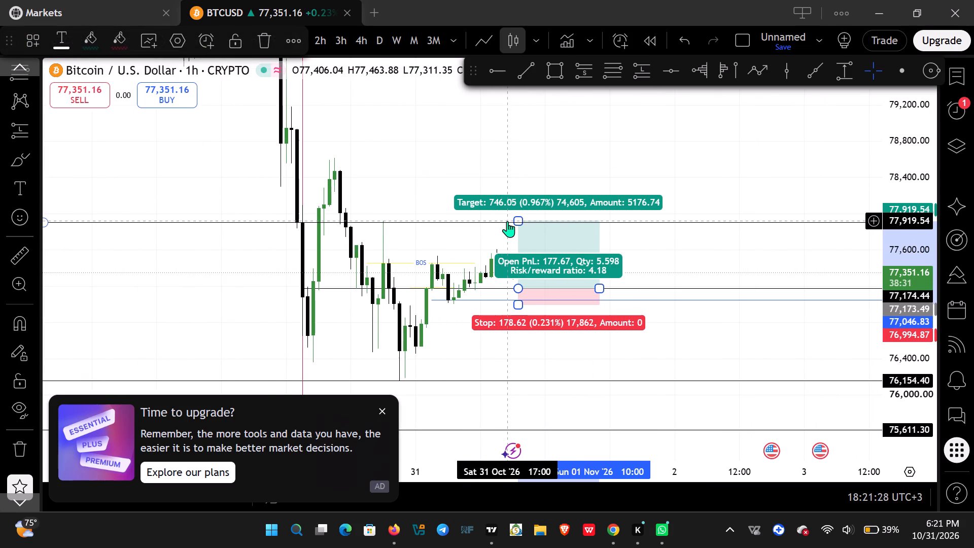
left_click(516, 221)
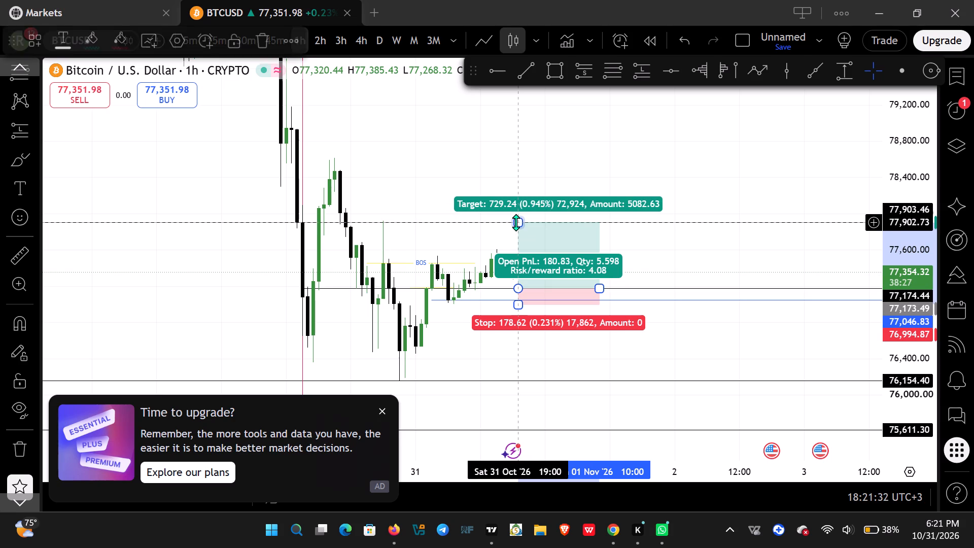
left_click(683, 256)
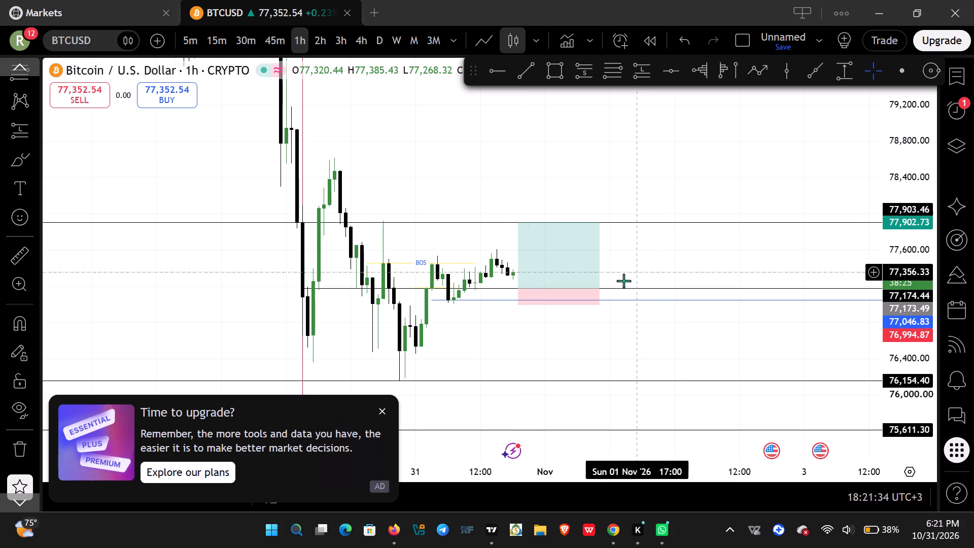
Shorten the long position so it ends at 1 Nov 02:00.
left_click_drag(596, 288, 554, 293)
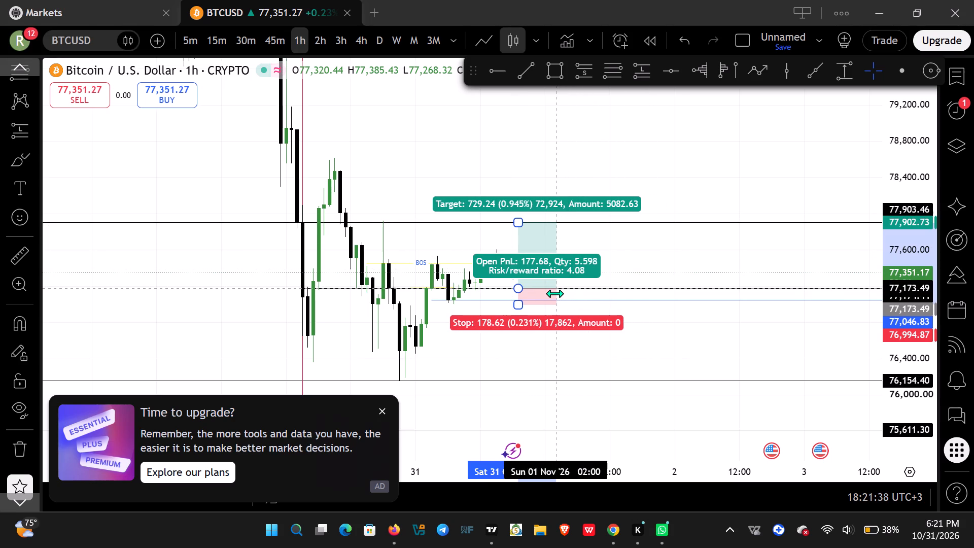
left_click_drag(554, 293, 555, 293)
left_click(616, 261)
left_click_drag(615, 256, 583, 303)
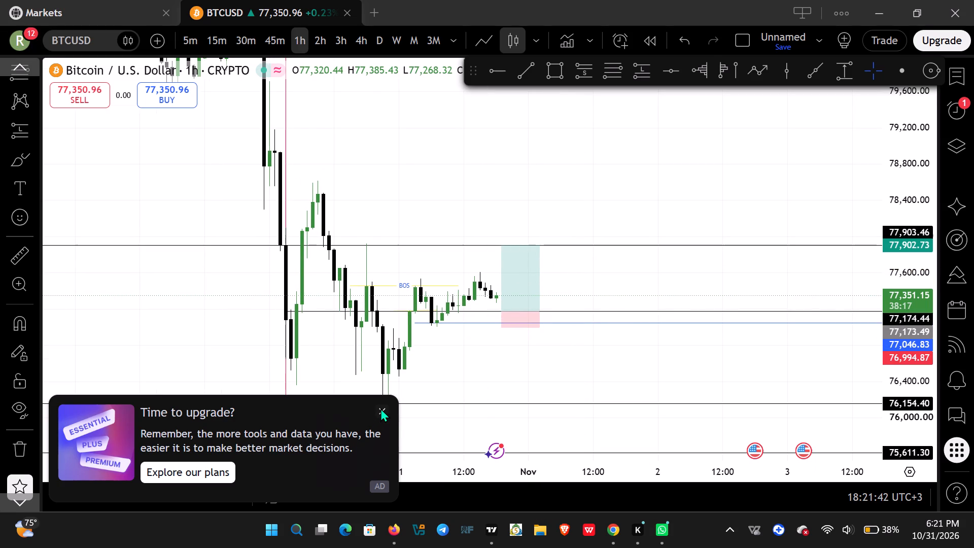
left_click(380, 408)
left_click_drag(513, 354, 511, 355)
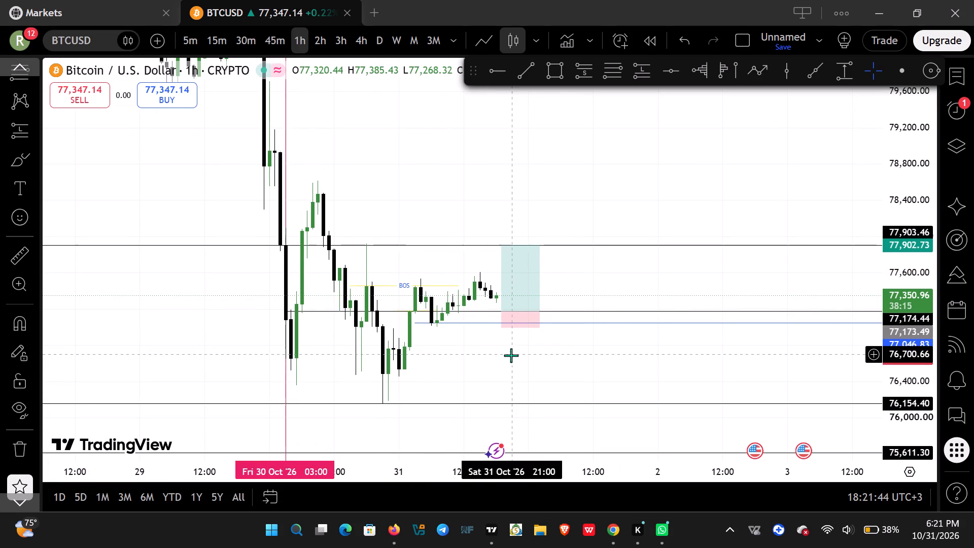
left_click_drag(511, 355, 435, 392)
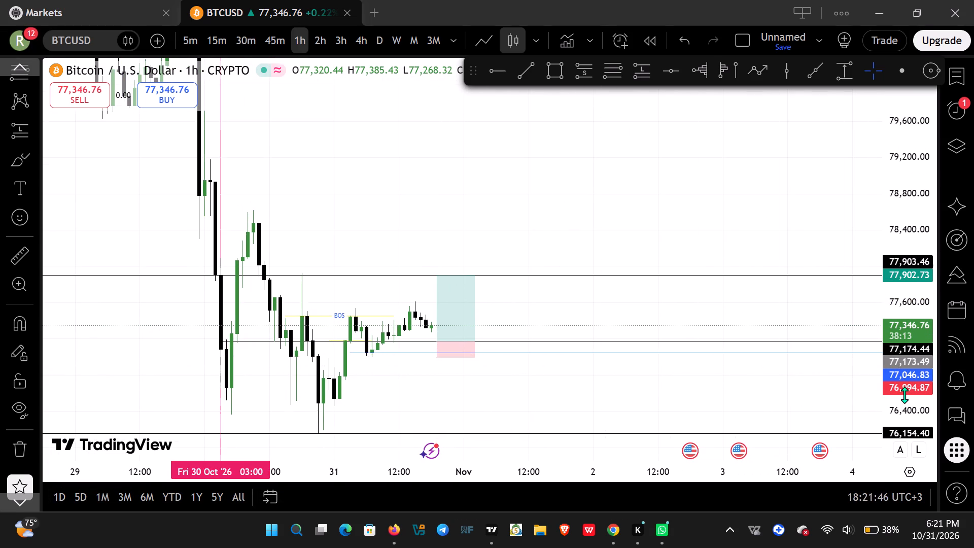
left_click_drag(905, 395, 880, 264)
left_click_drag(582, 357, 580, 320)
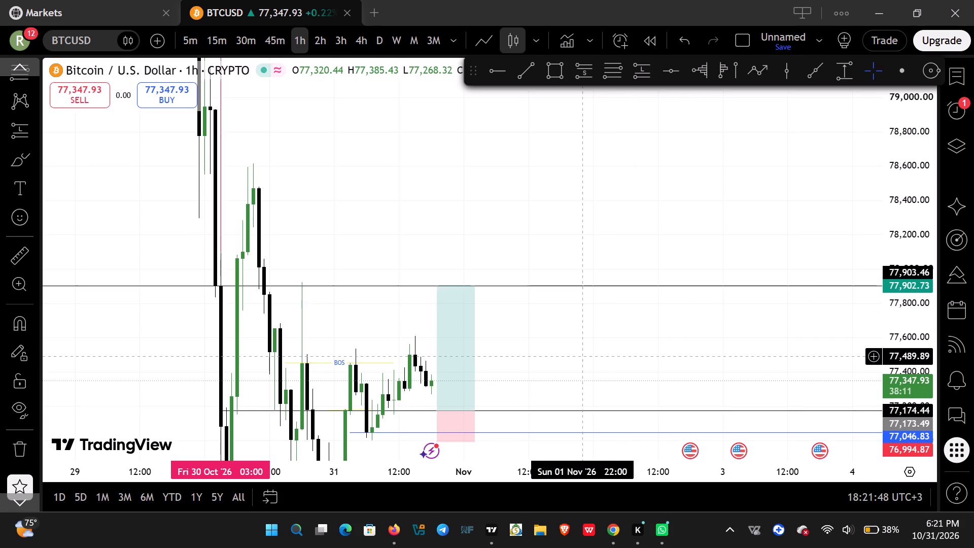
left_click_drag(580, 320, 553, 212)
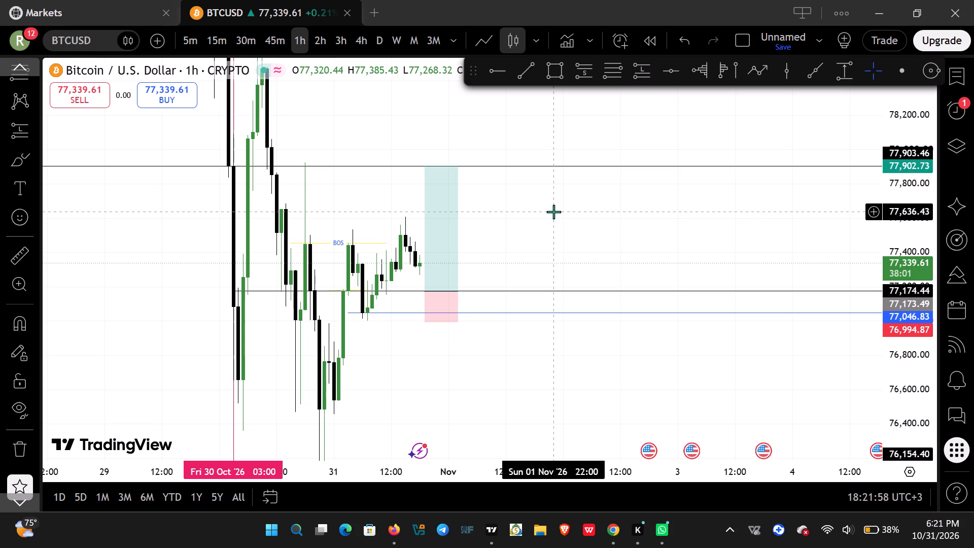
Change the chart style to a line chart.
left_click(484, 35)
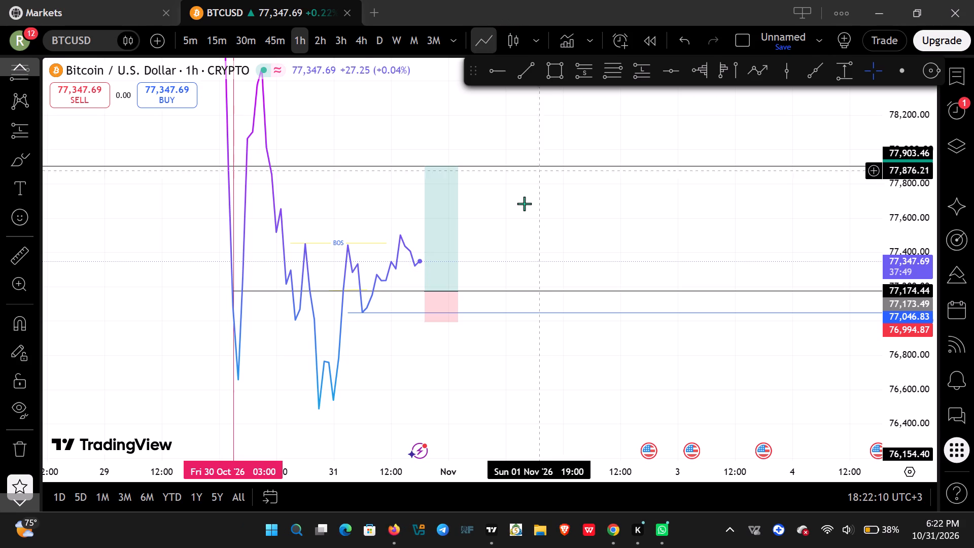
Draw a descending ray from about 77,441 at 31 Oct 02:00 through the small swing high at about 77,272.
left_click(813, 70)
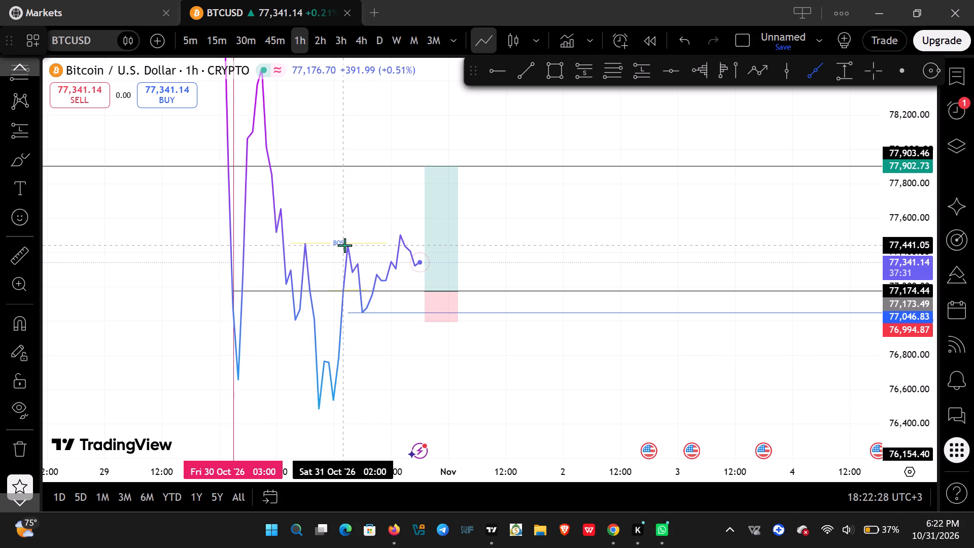
left_click(345, 246)
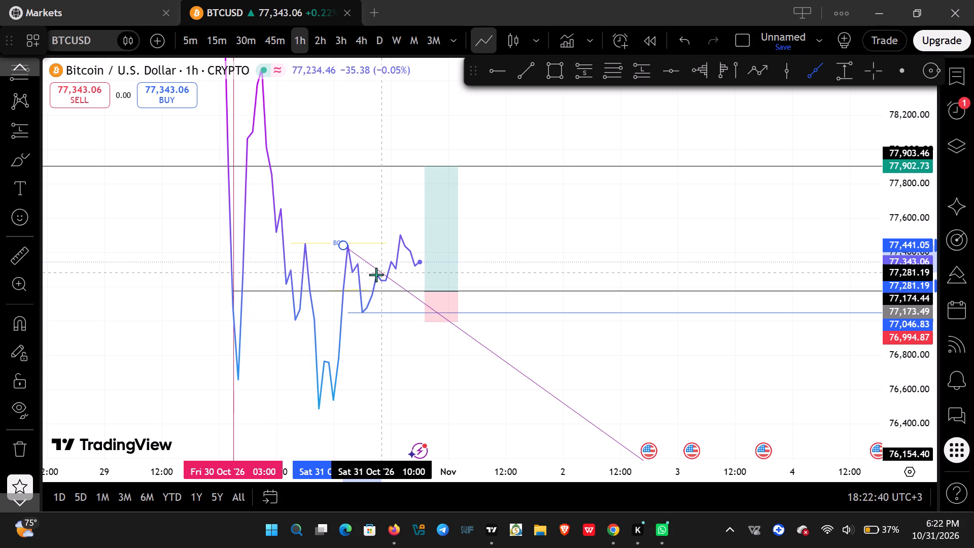
left_click(377, 275)
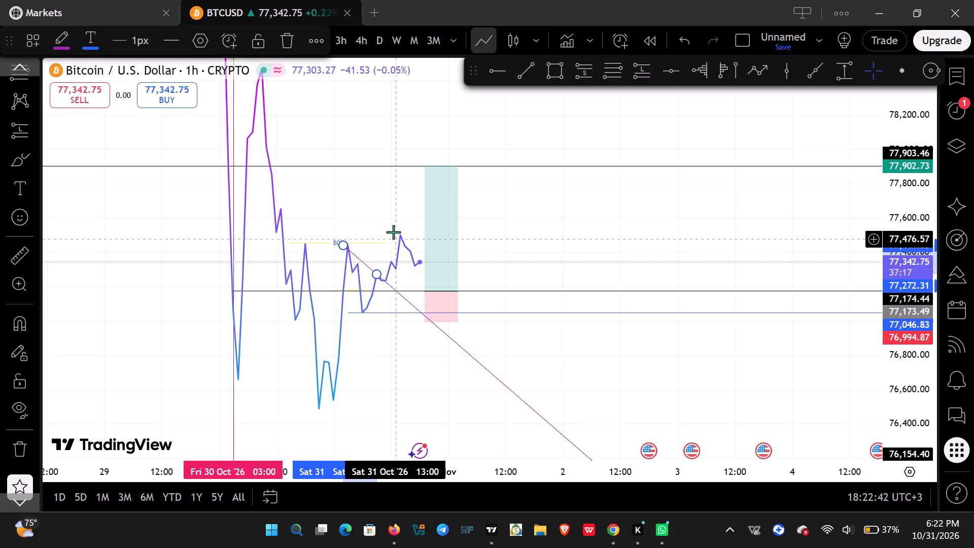
left_click(382, 220)
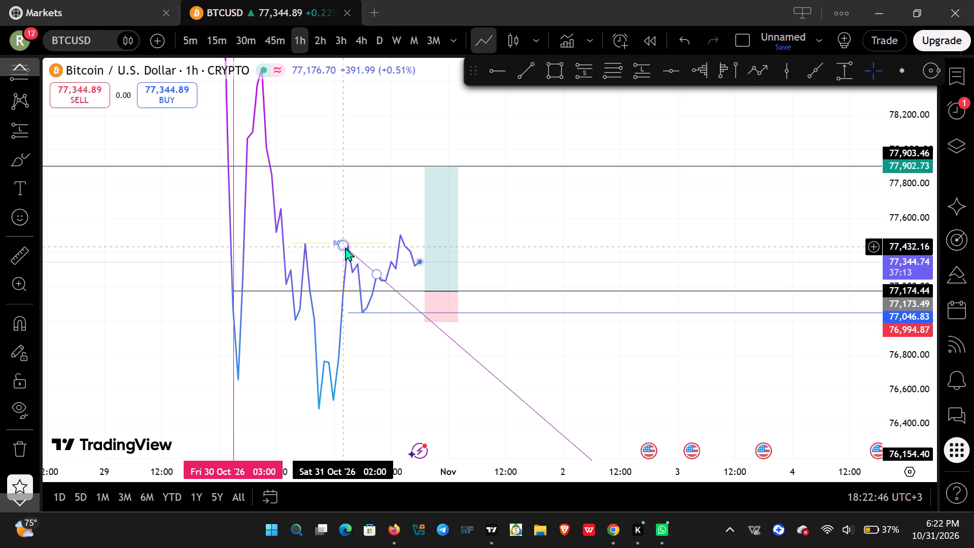
Move the descending ray's starting point to the lower peak at 31 Oct 05:00, about 77,334.
left_click_drag(345, 247, 356, 264)
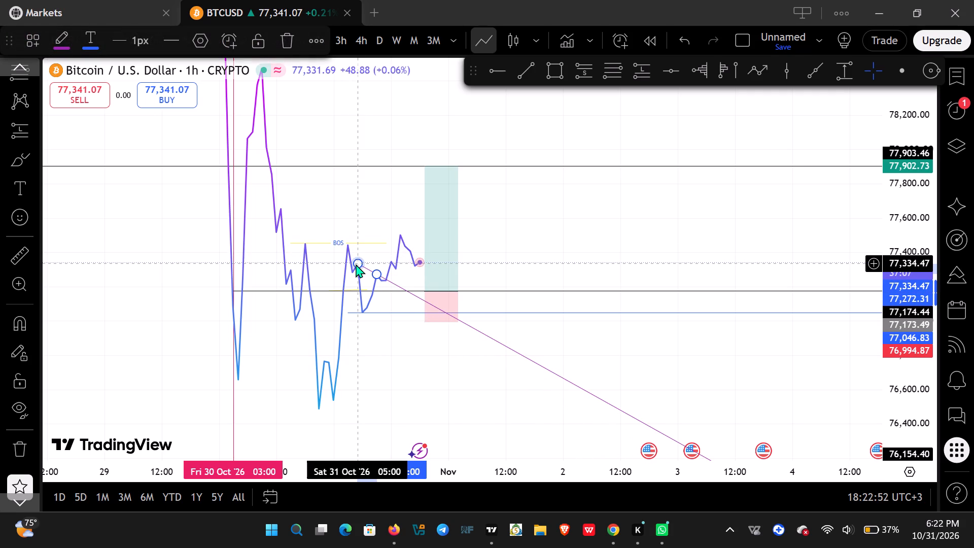
left_click(356, 264)
left_click(531, 255)
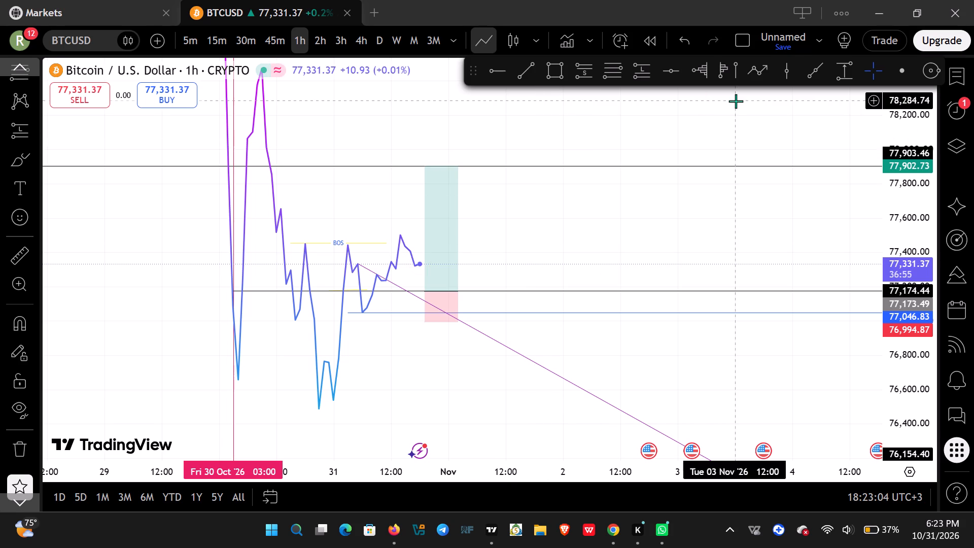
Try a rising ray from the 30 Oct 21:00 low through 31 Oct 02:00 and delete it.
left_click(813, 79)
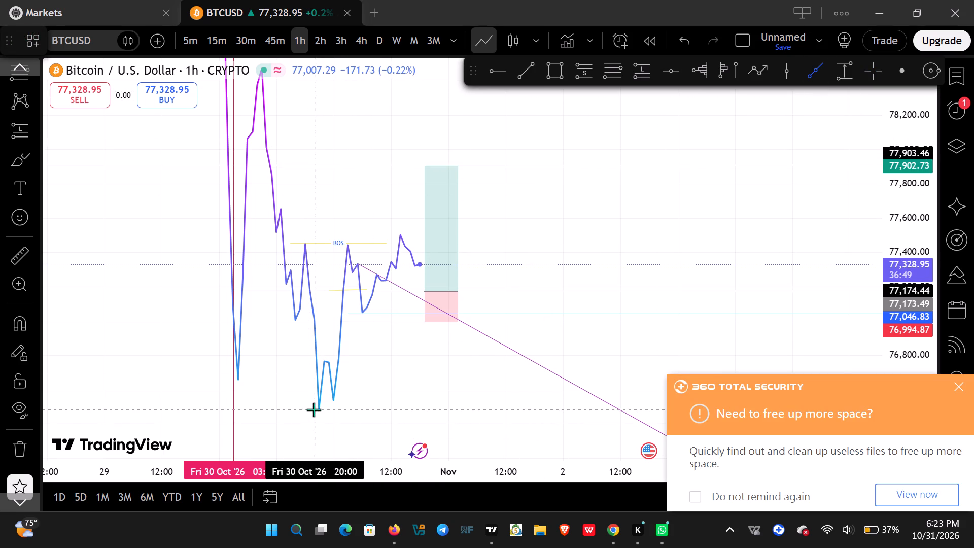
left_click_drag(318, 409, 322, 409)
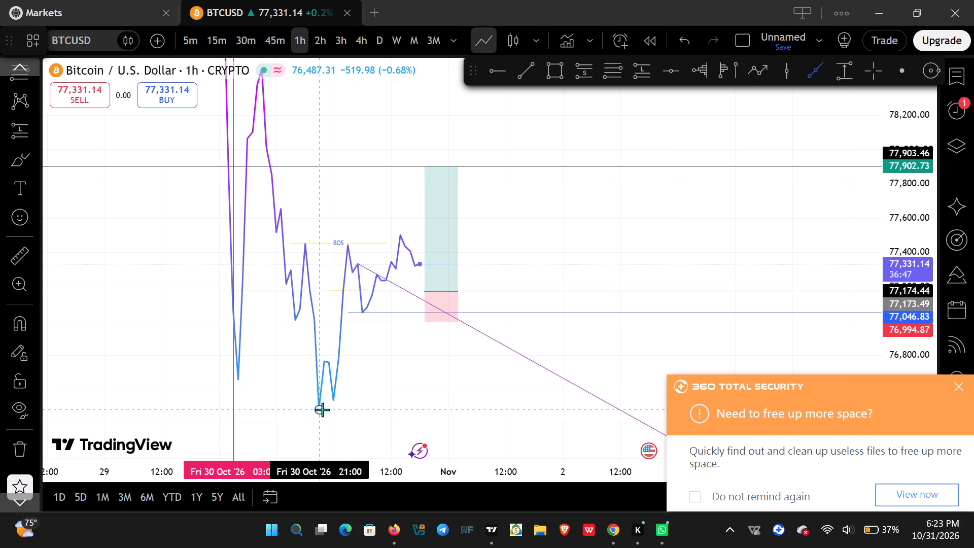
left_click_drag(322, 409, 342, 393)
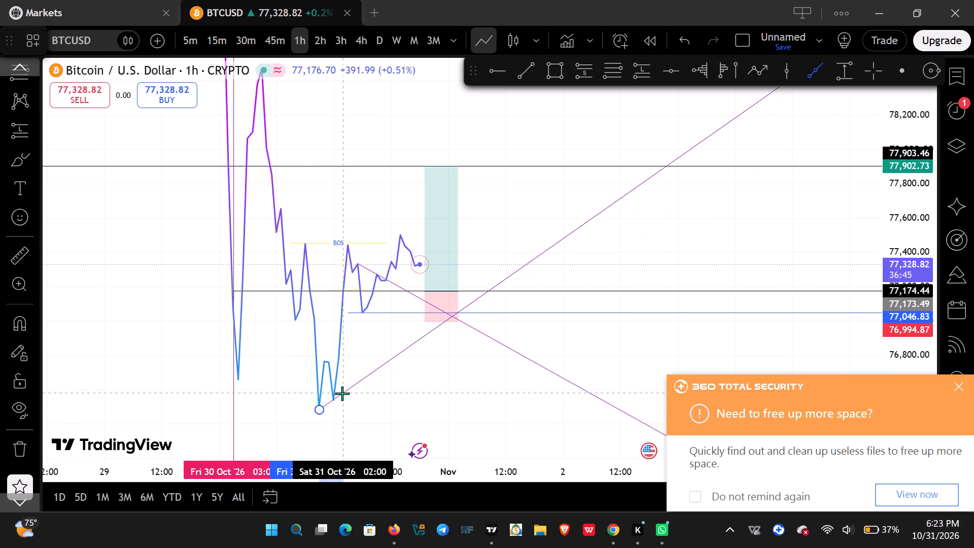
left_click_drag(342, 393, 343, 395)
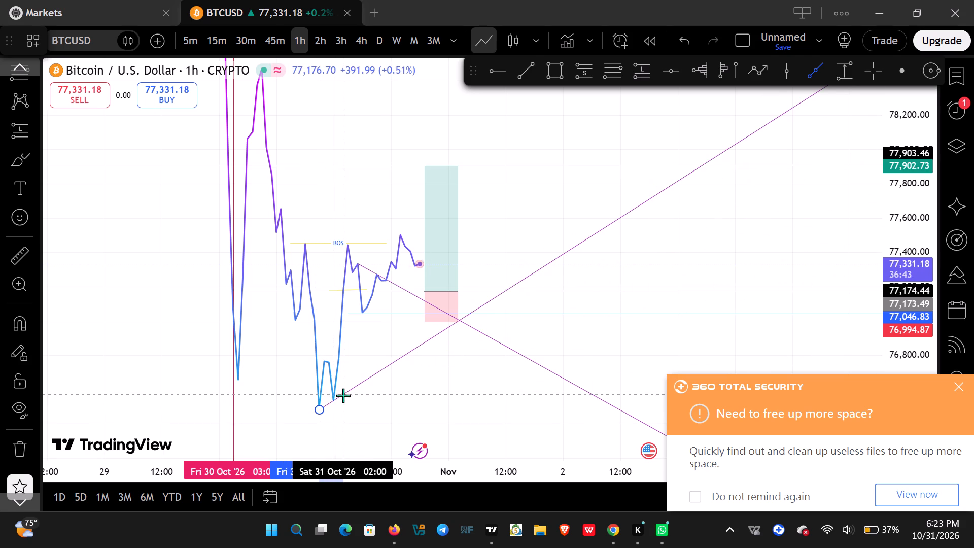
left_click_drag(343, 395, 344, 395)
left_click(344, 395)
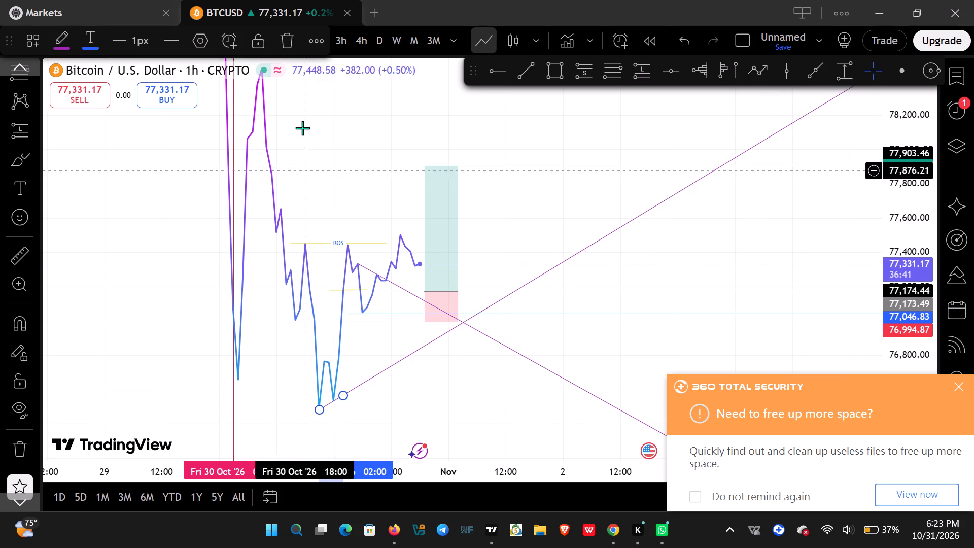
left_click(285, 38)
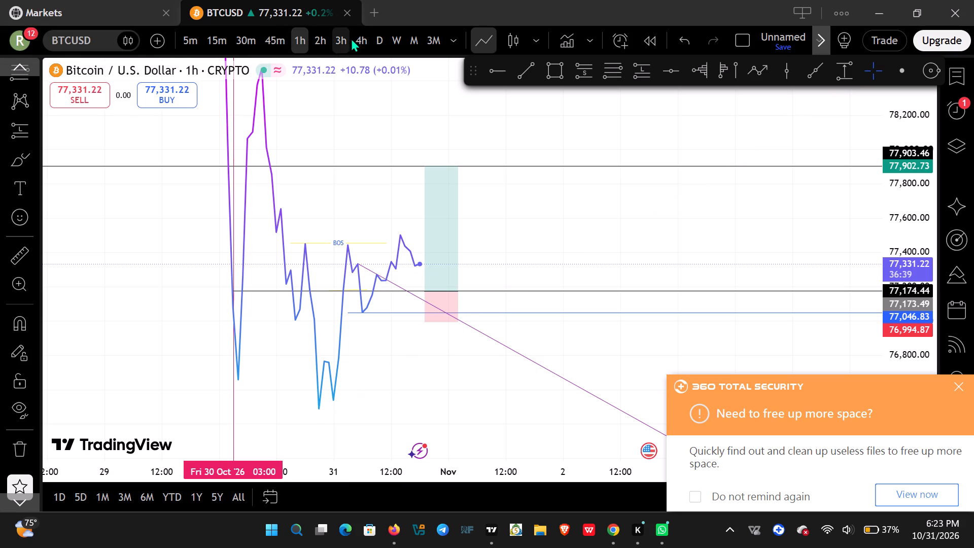
On the 30-minute chart, move the descending ray's start point to the 31 Oct 03:30 peak at about 77,450.
left_click(365, 41)
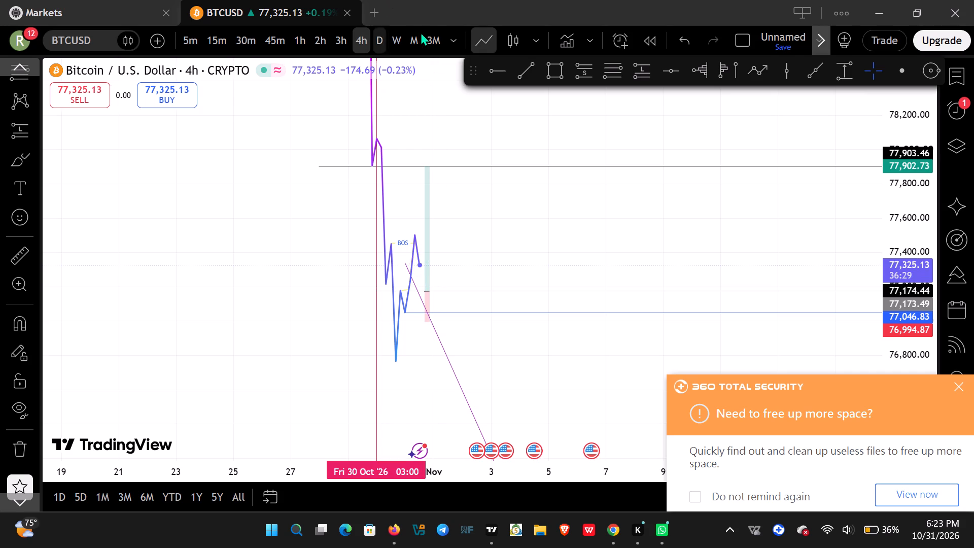
left_click(303, 34)
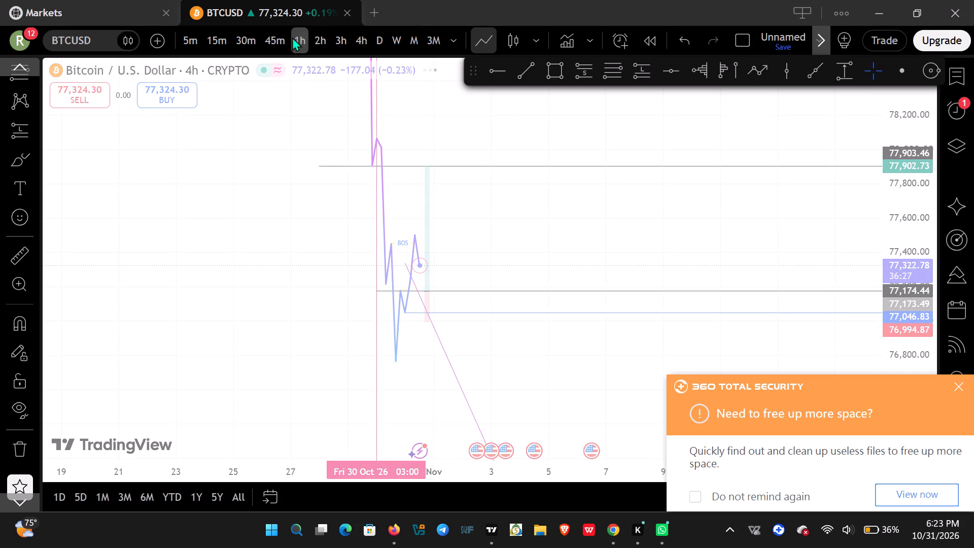
left_click(248, 45)
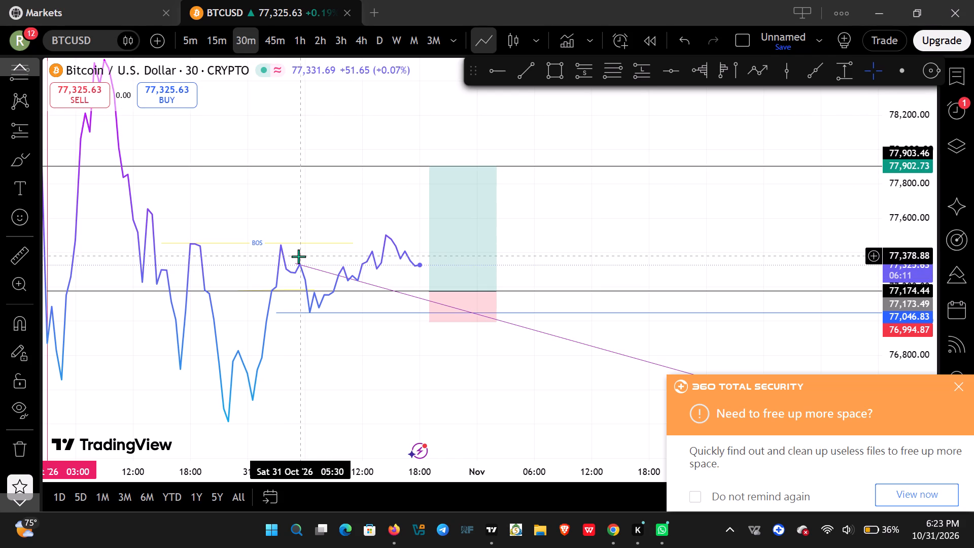
left_click_drag(299, 263, 287, 245)
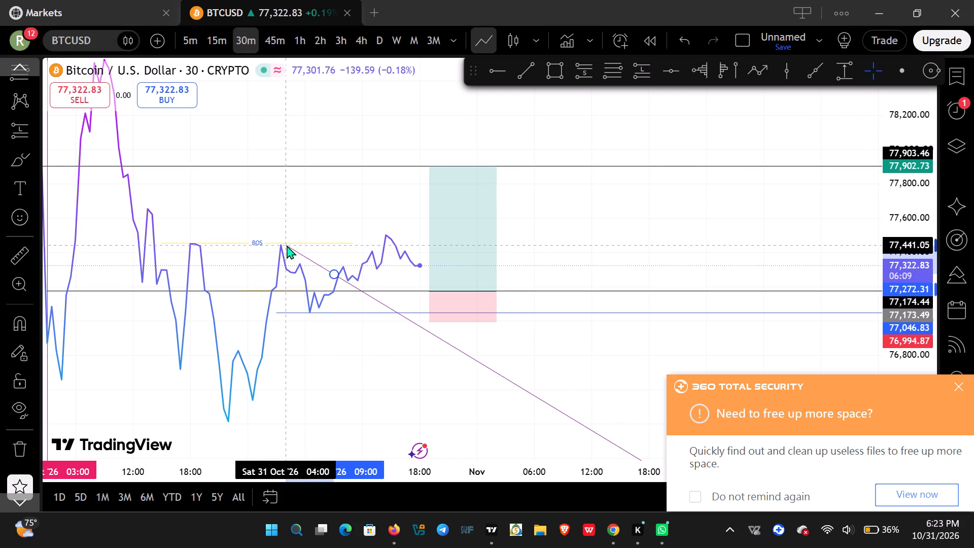
left_click_drag(287, 245, 275, 243)
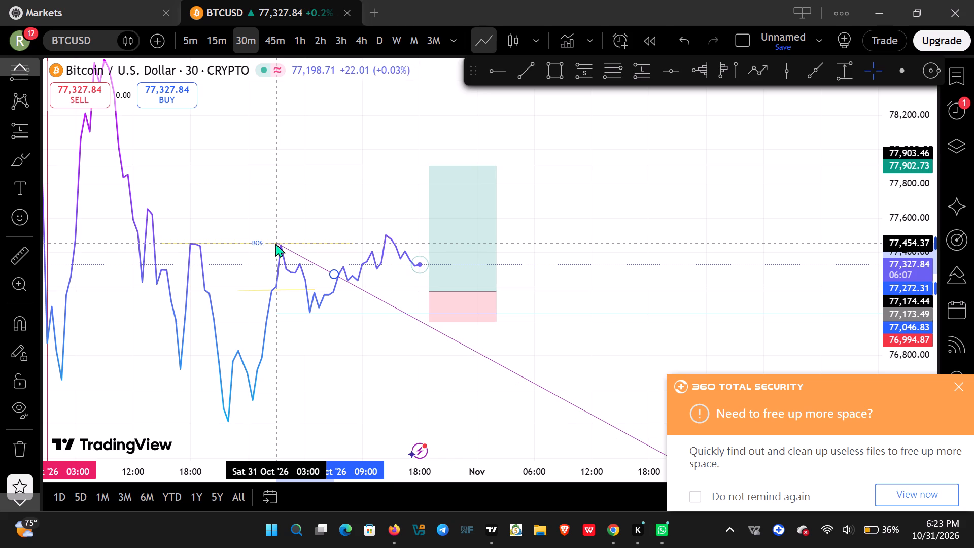
left_click_drag(275, 243, 280, 245)
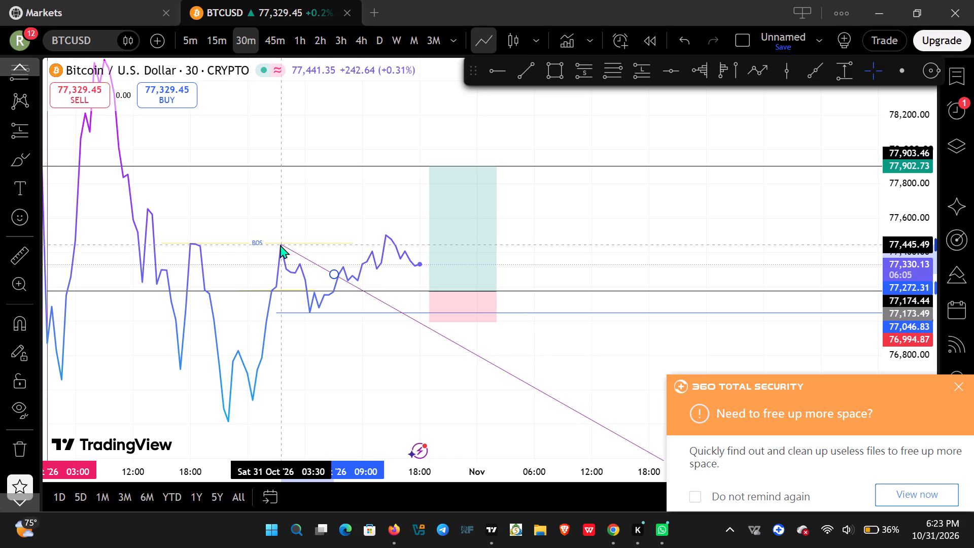
left_click_drag(280, 245, 280, 244)
left_click(280, 244)
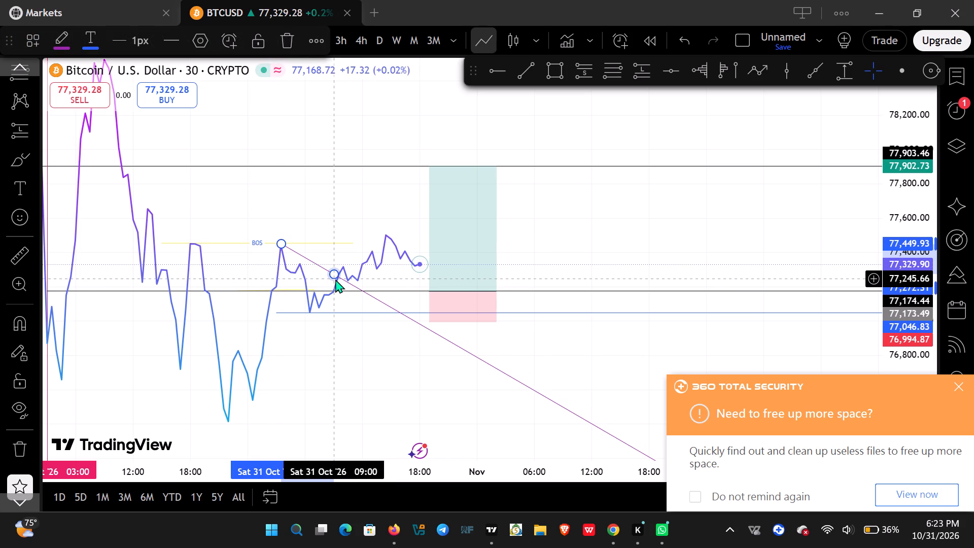
Move the descending ray's second point to 31 Oct 10:00 at about 77,317.
left_click_drag(334, 272, 341, 270)
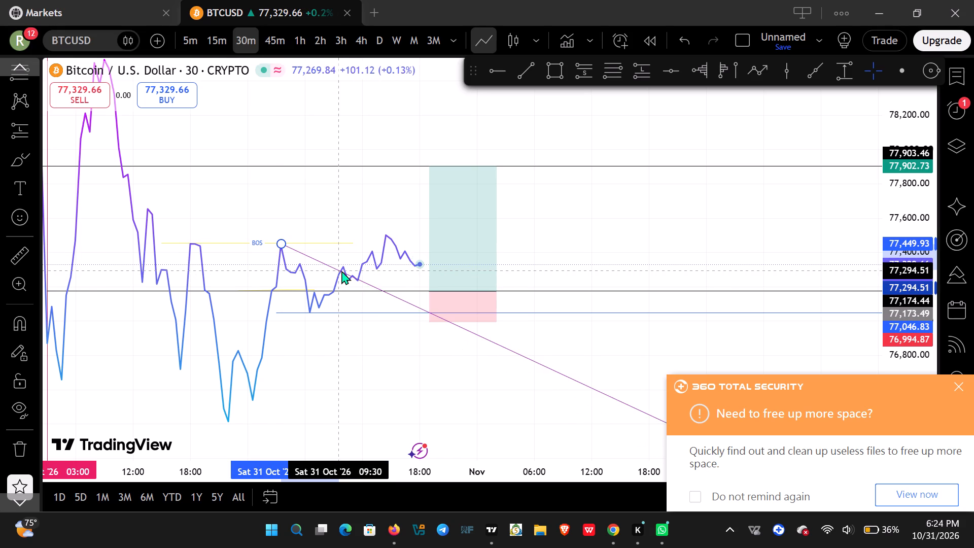
left_click_drag(341, 270, 347, 268)
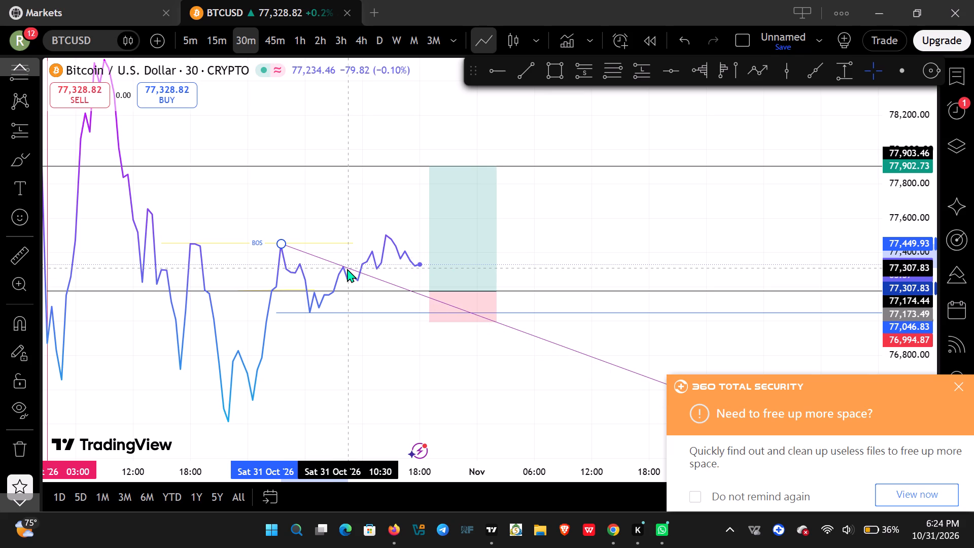
left_click_drag(347, 268, 347, 268)
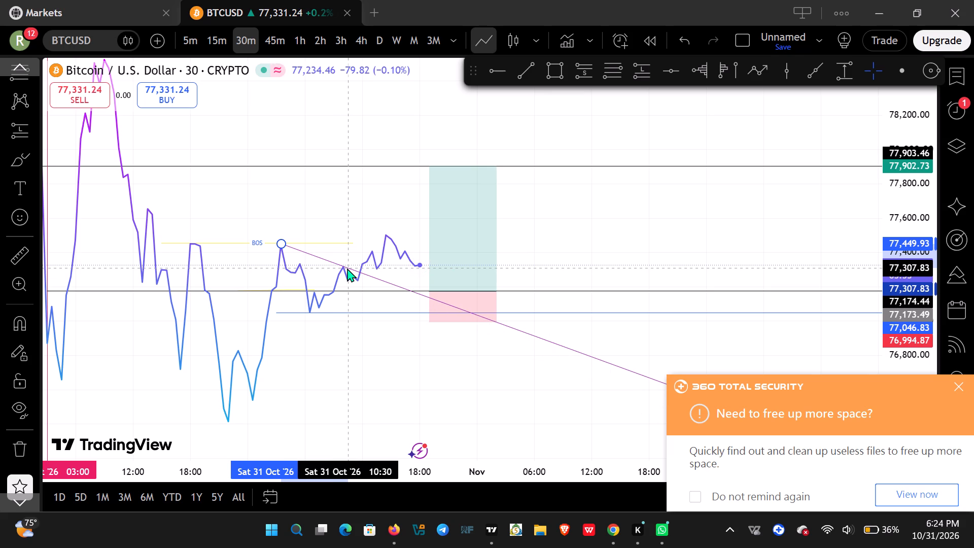
left_click_drag(347, 268, 347, 267)
left_click(347, 267)
left_click_drag(347, 267, 346, 267)
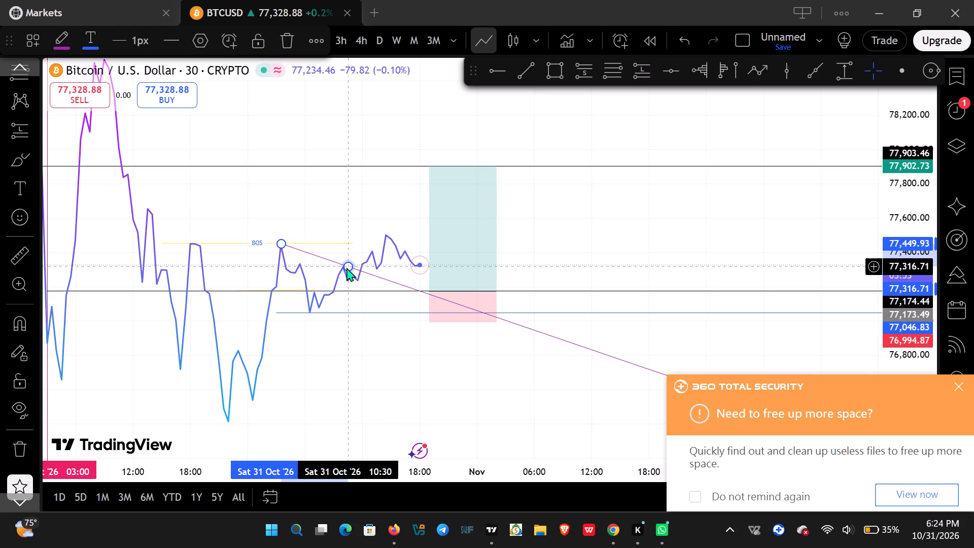
left_click_drag(346, 267, 342, 267)
left_click(342, 267)
left_click(361, 328)
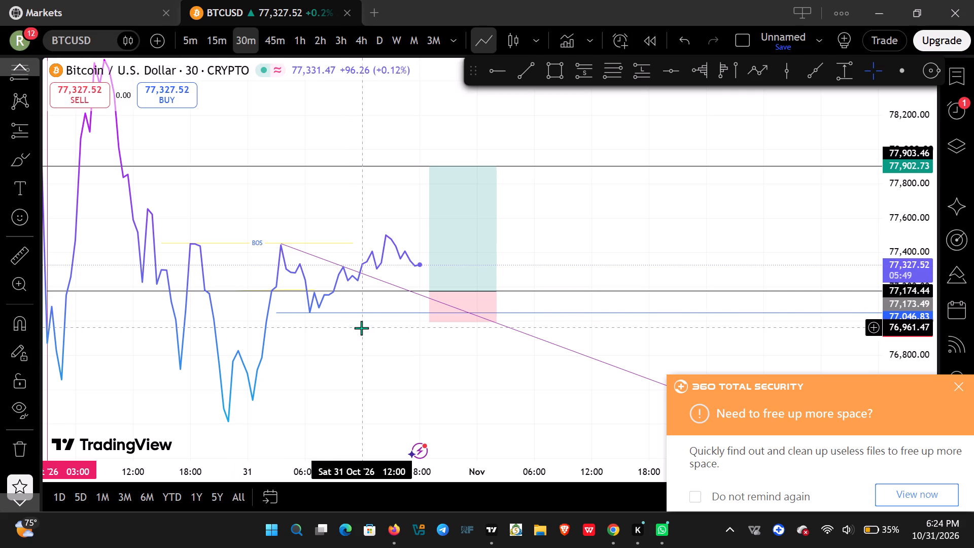
Fine-tune the descending ray's start point at 31 Oct 03:30 to about 77,445.
left_click(283, 243)
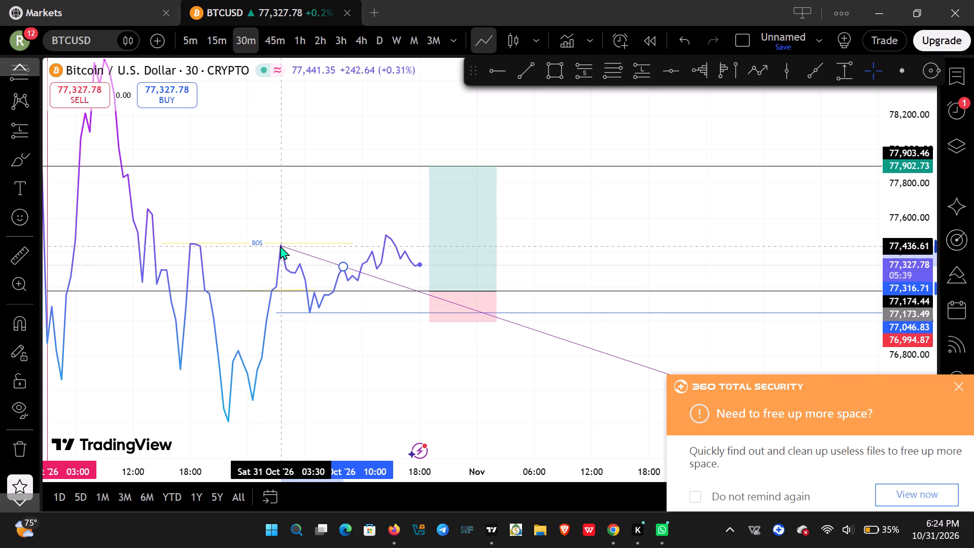
left_click(280, 245)
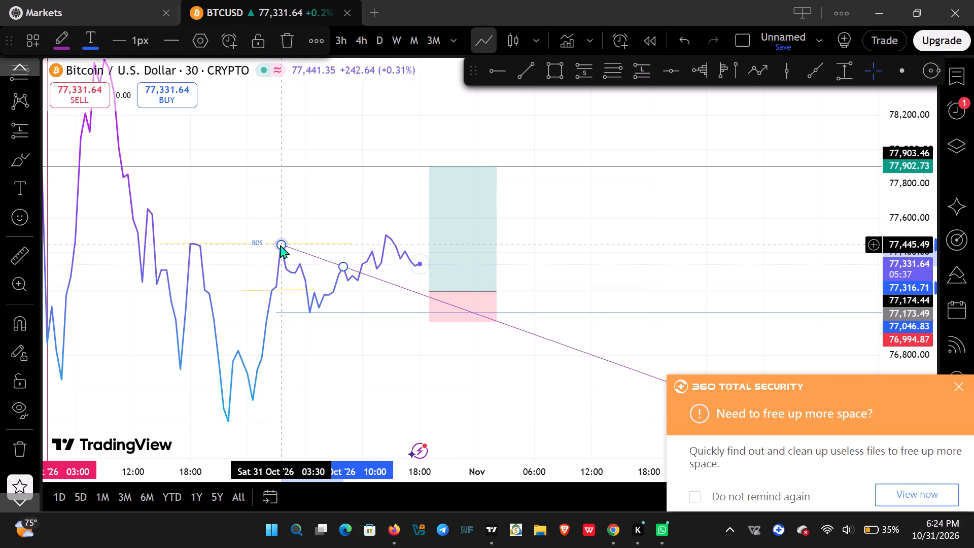
left_click(375, 360)
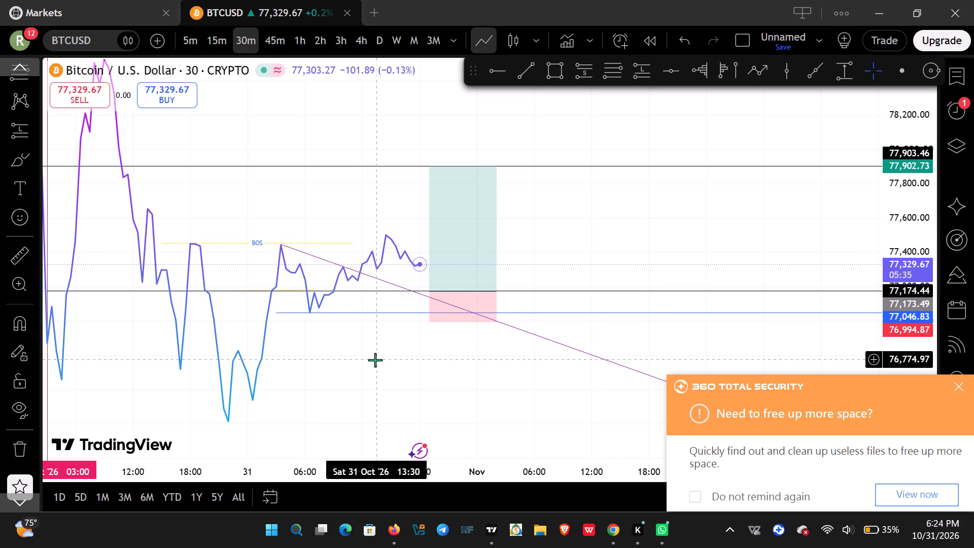
Switch back to candlesticks on the 1-hour timeframe.
left_click(505, 36)
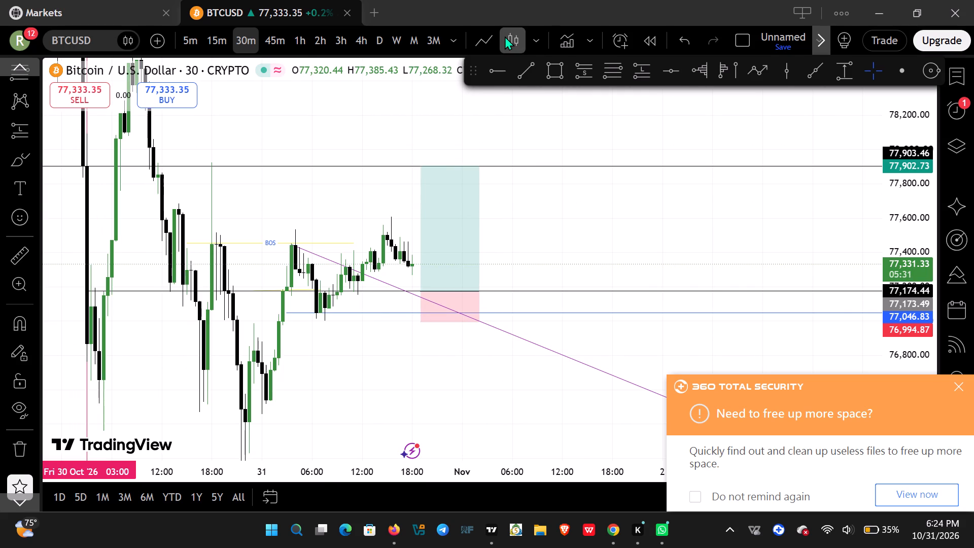
left_click(295, 39)
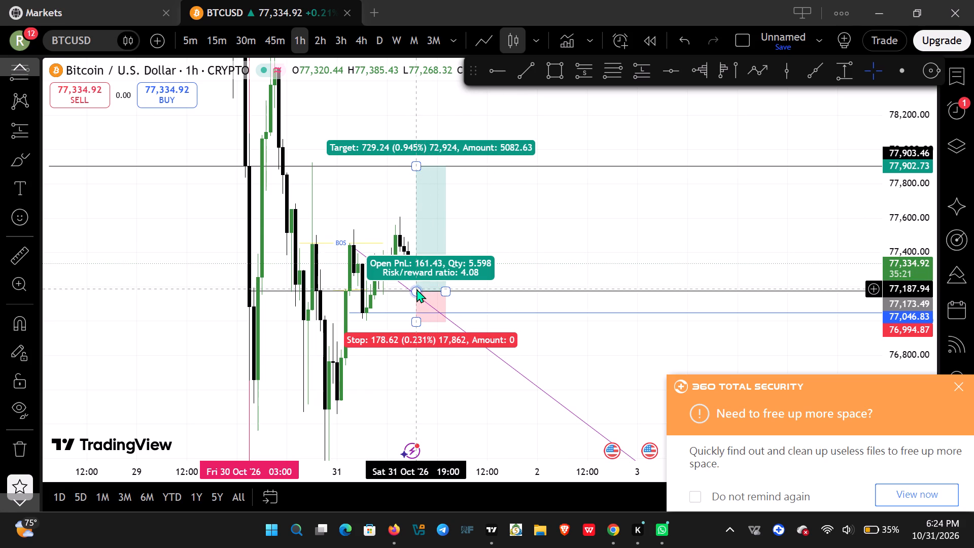
Move the long position's entry to 31 Oct 18:00 at about 77,179.
left_click_drag(416, 289, 407, 290)
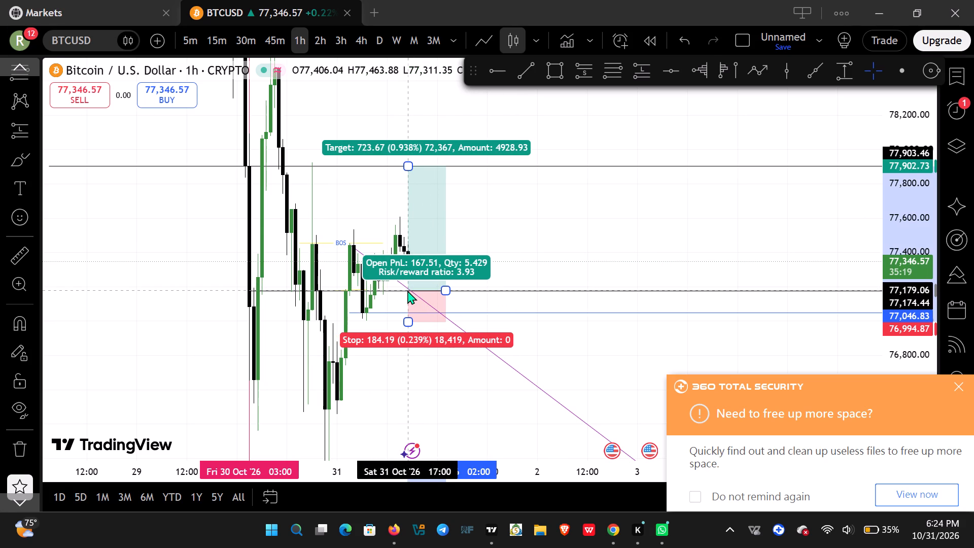
left_click_drag(407, 290, 410, 290)
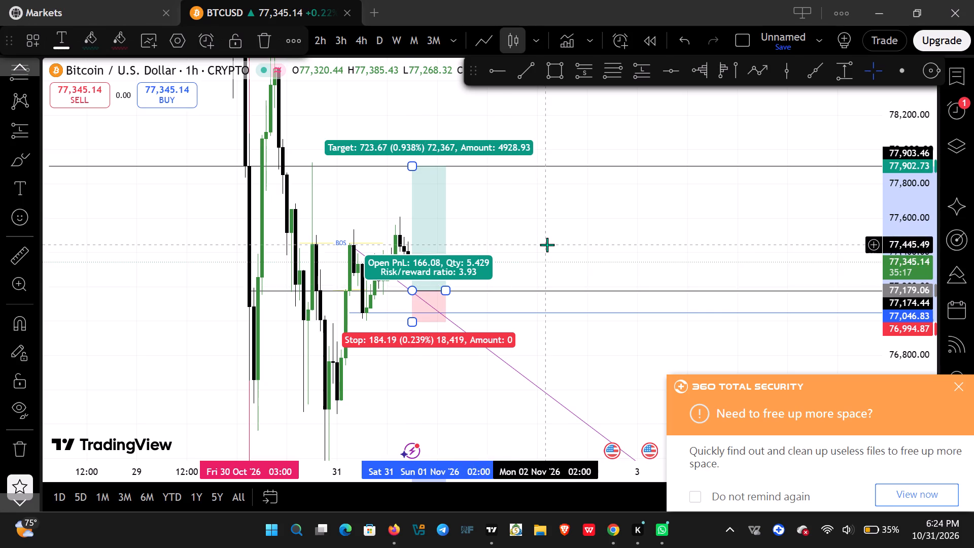
left_click(547, 245)
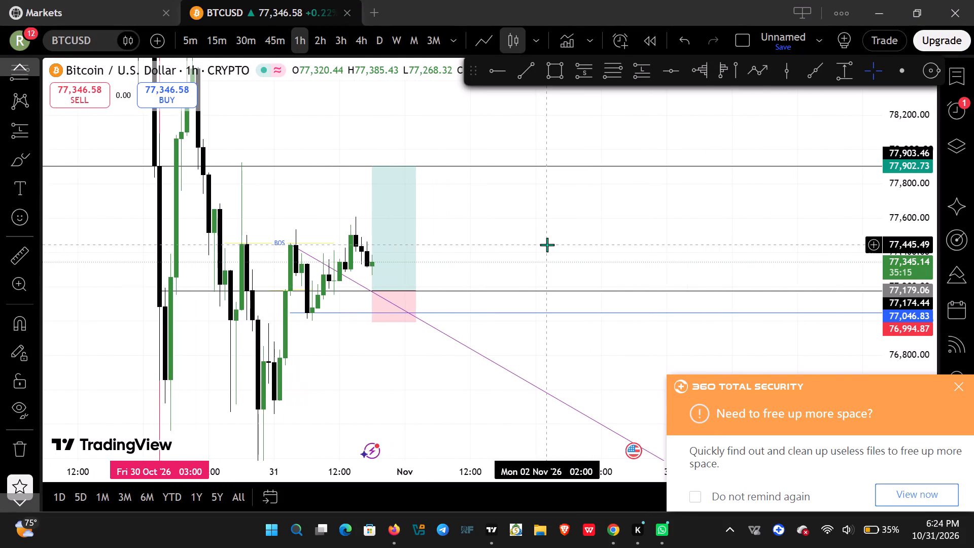
Raise the long position's stop to about 77,006, just below the blue ray.
left_click_drag(374, 325, 369, 324)
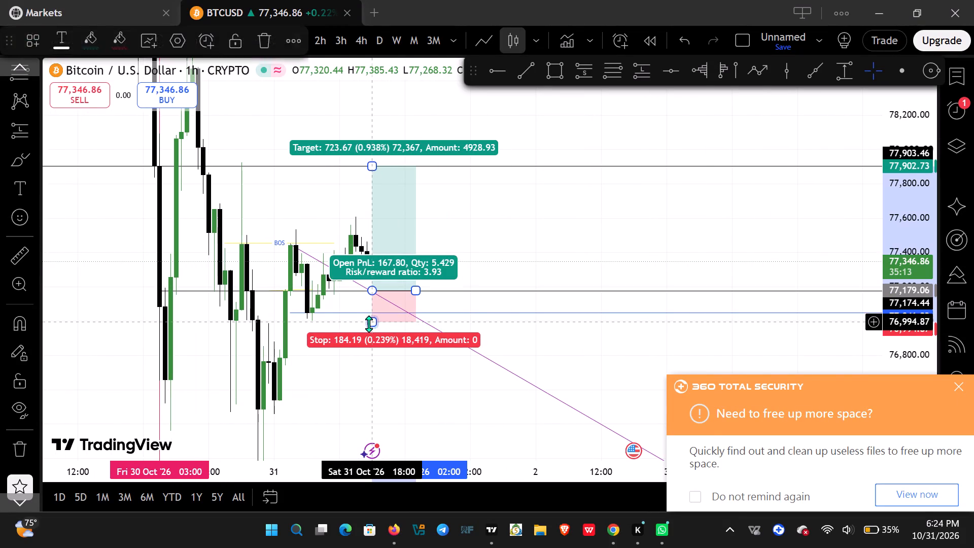
left_click_drag(369, 324, 364, 319)
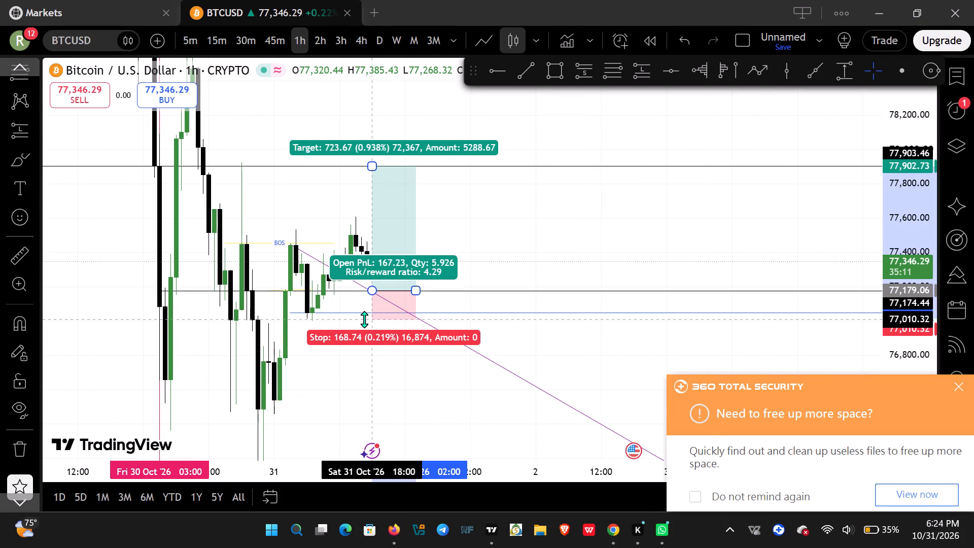
left_click_drag(364, 319, 364, 318)
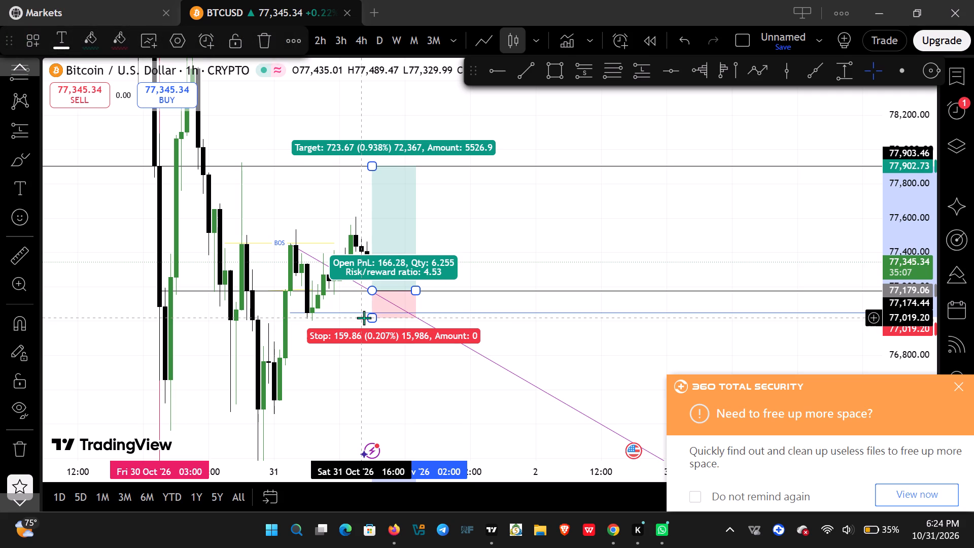
left_click_drag(371, 318, 371, 320)
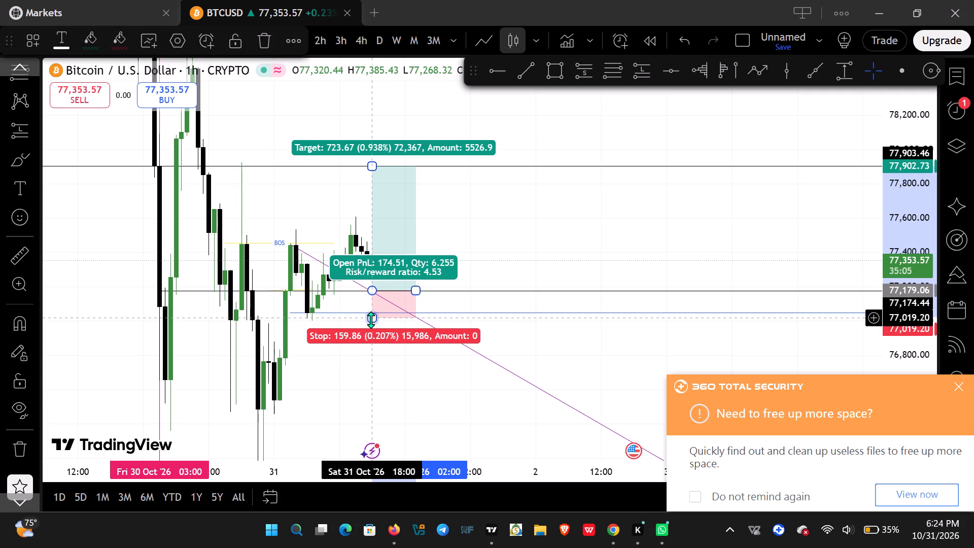
left_click_drag(371, 320, 366, 320)
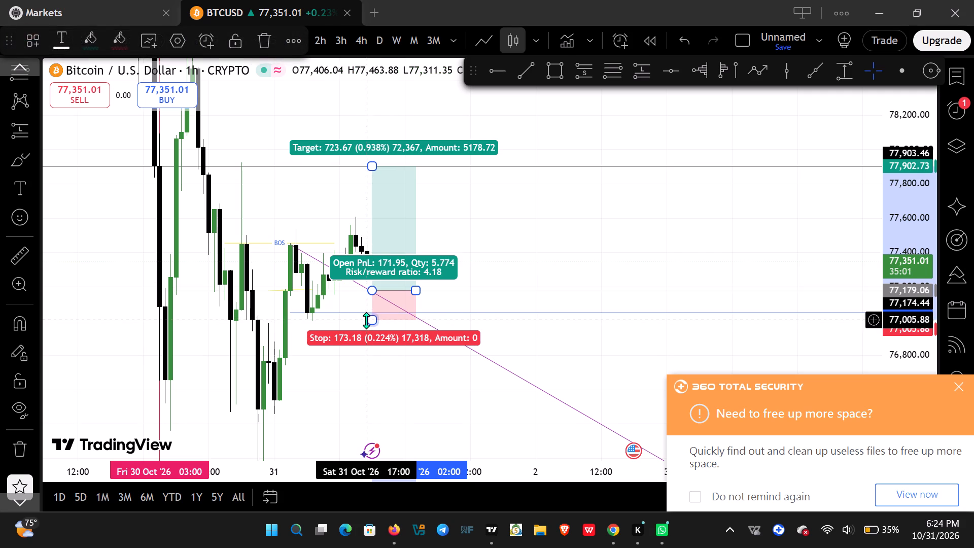
left_click(434, 254)
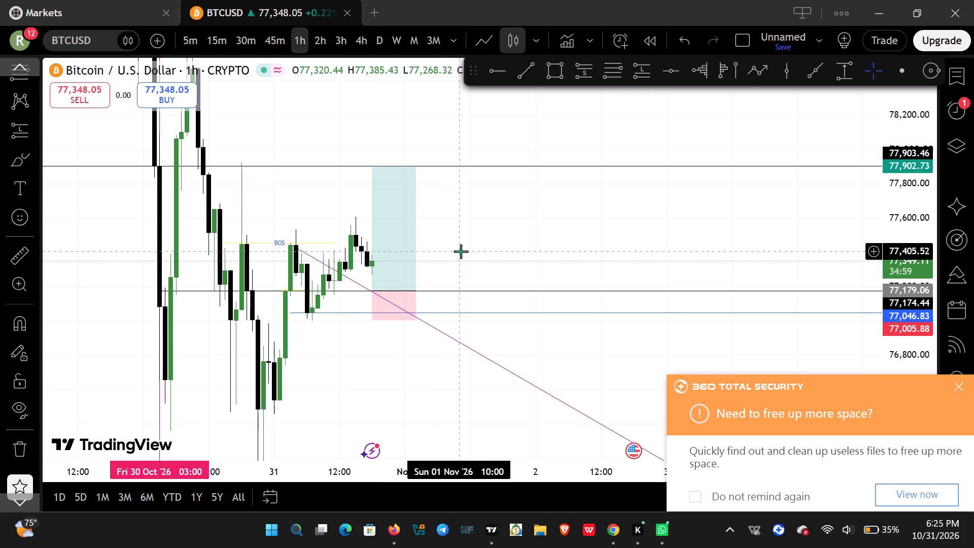
left_click(461, 251)
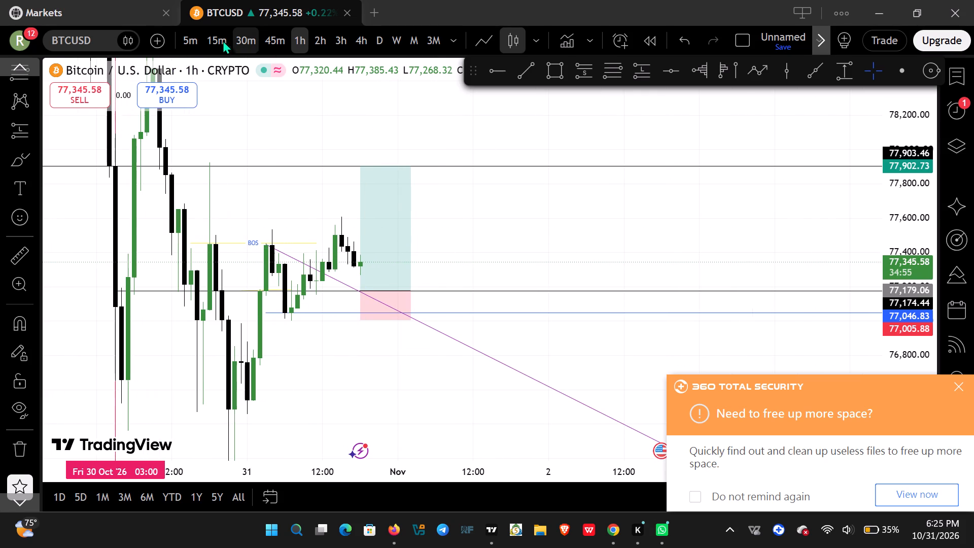
On the 5-minute chart with the view reset, align the long position's entry with the 77,174 ray, at about 77,175.
left_click(193, 40)
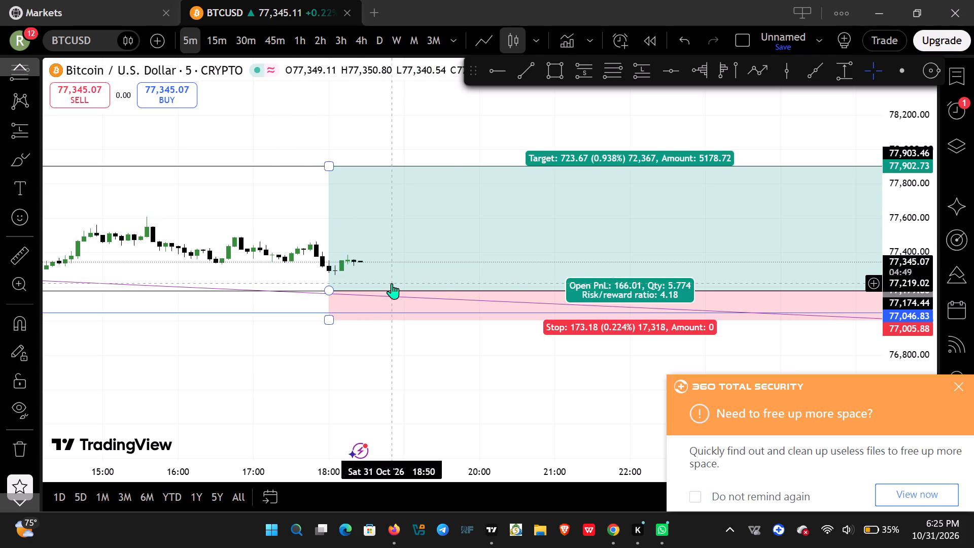
right_click(487, 377)
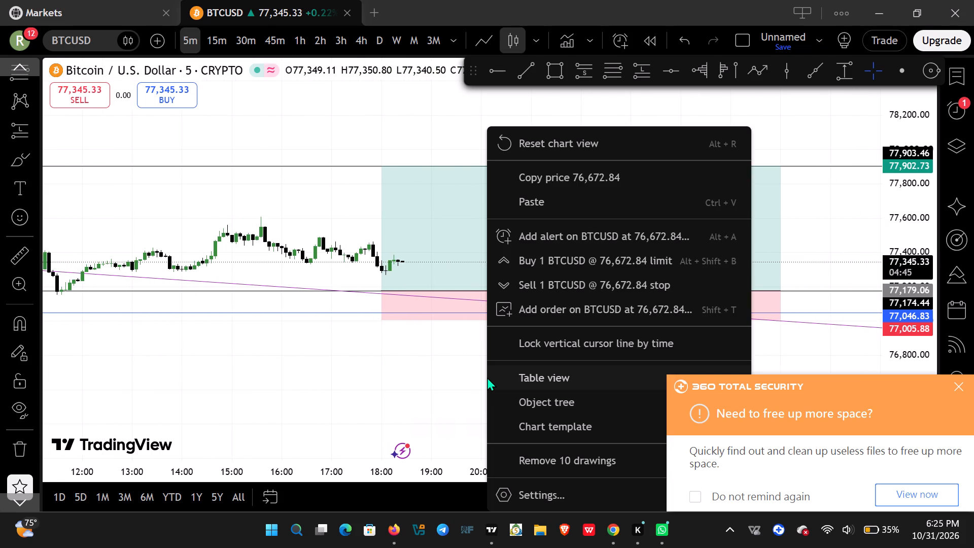
left_click(548, 143)
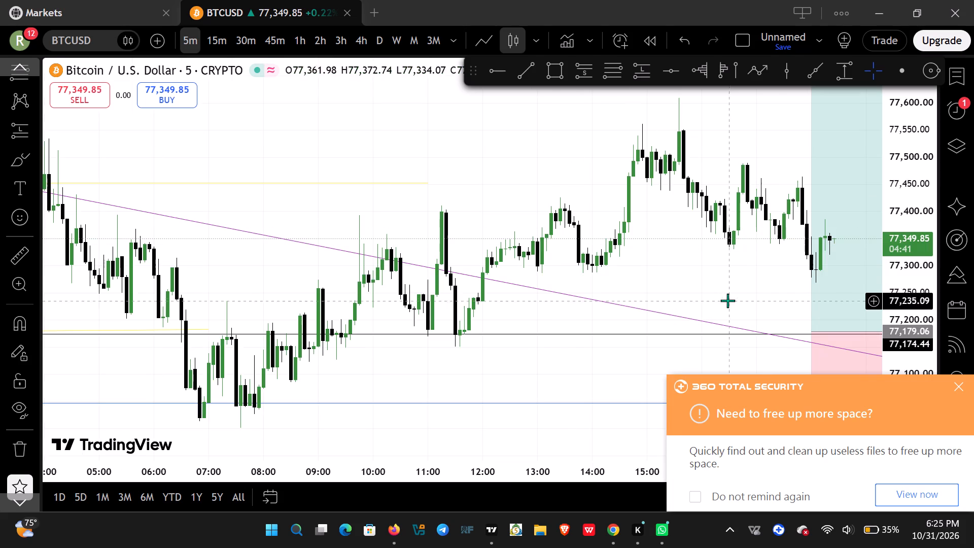
scroll(610, 382, "left", 2)
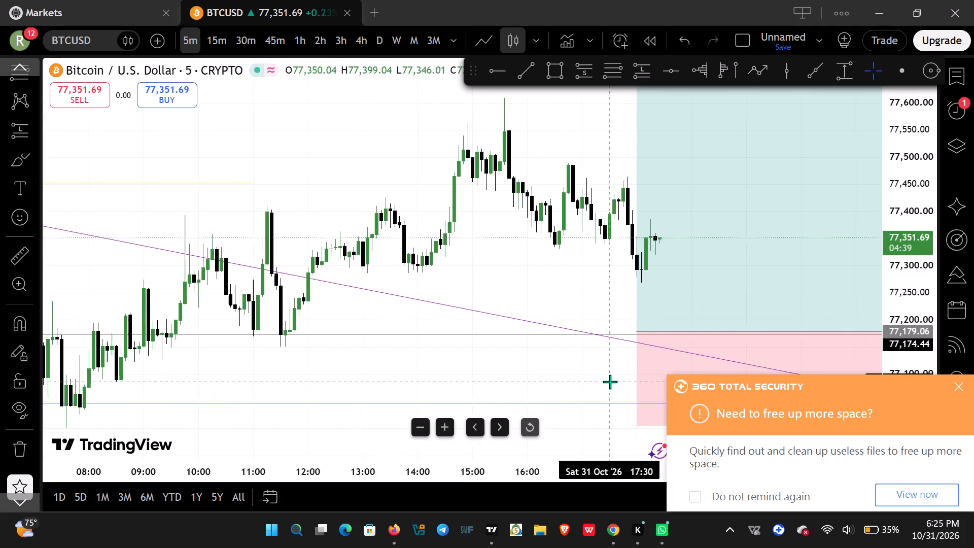
scroll(610, 382, "left", 1)
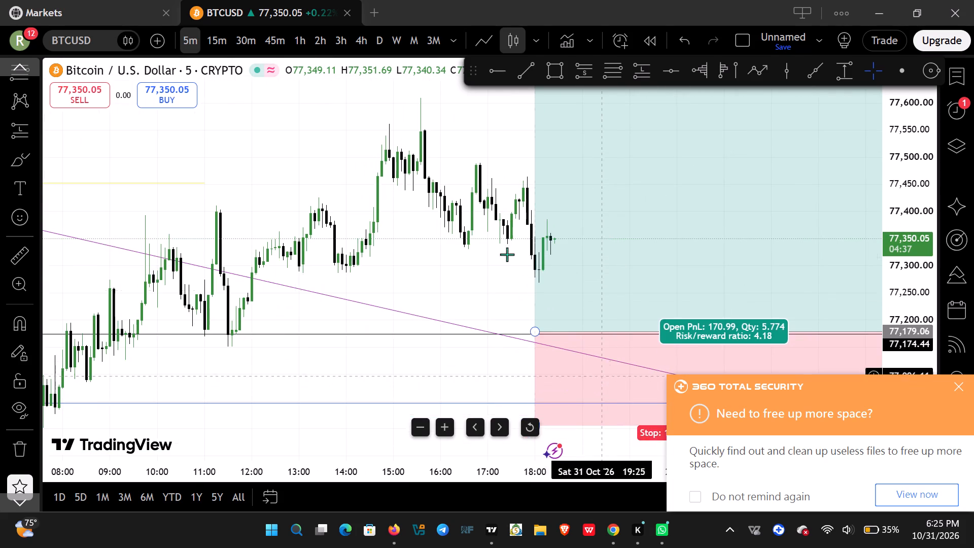
left_click_drag(473, 285, 380, 272)
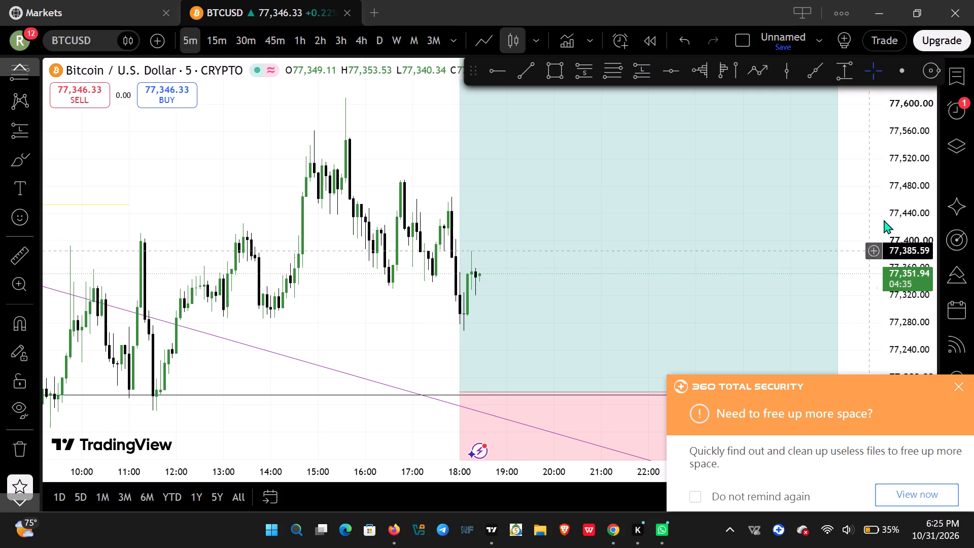
left_click_drag(894, 207, 904, 277)
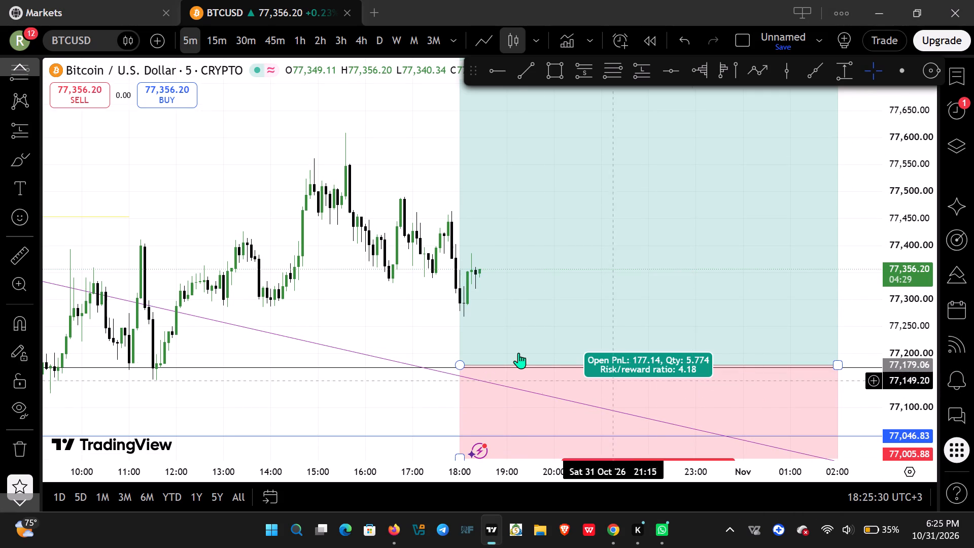
left_click(461, 363)
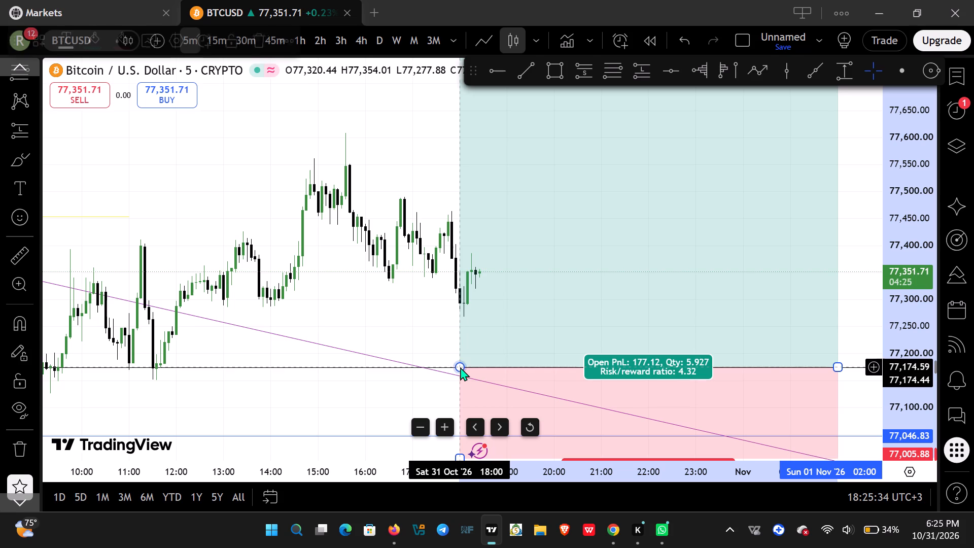
left_click(404, 334)
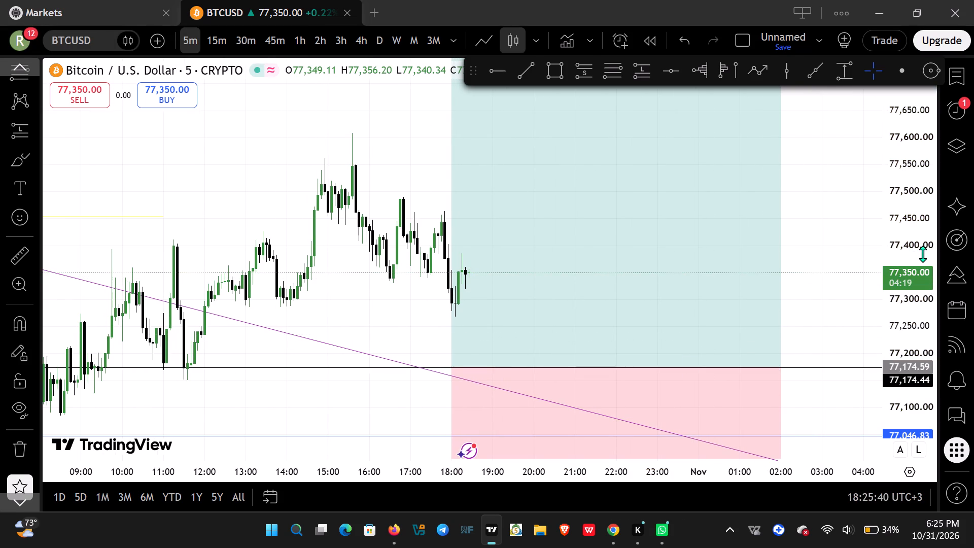
left_click_drag(923, 254, 928, 303)
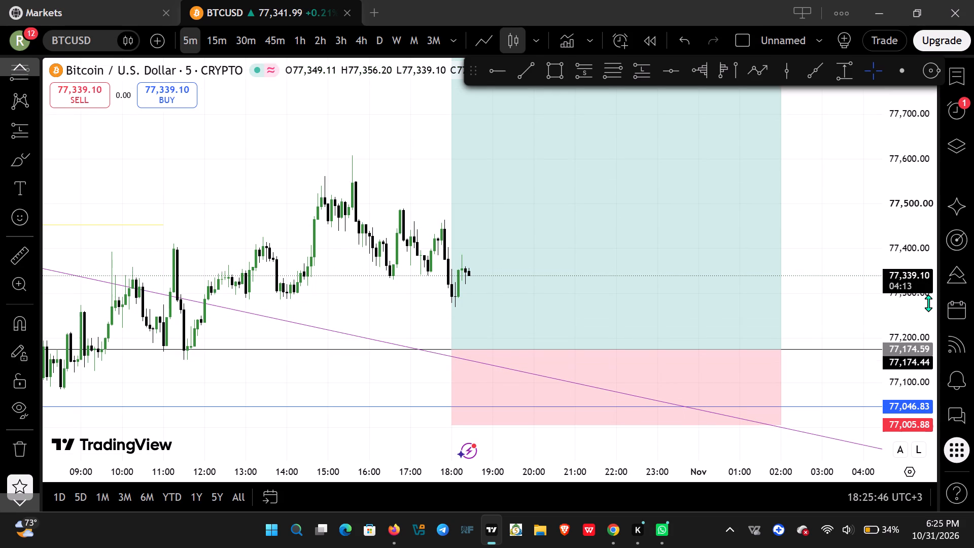
left_click(820, 240)
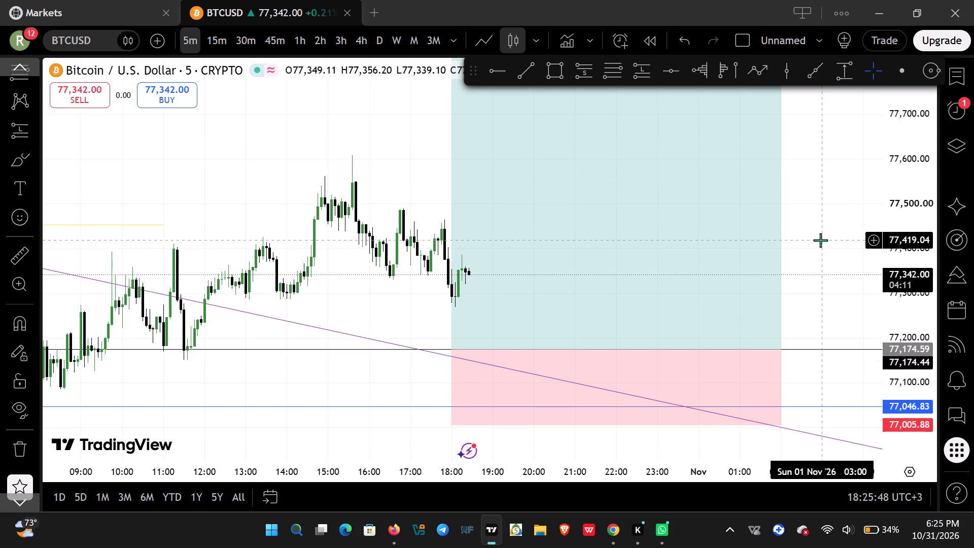